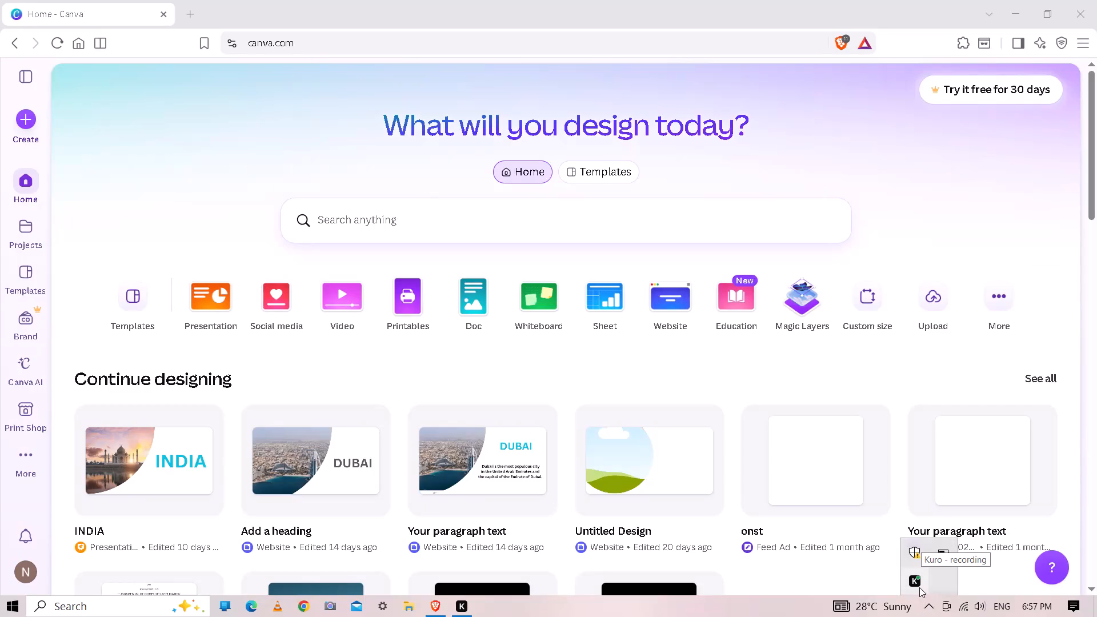
# Create a new blank presentation design from the Canva home page.
pyautogui.click(744, 607)
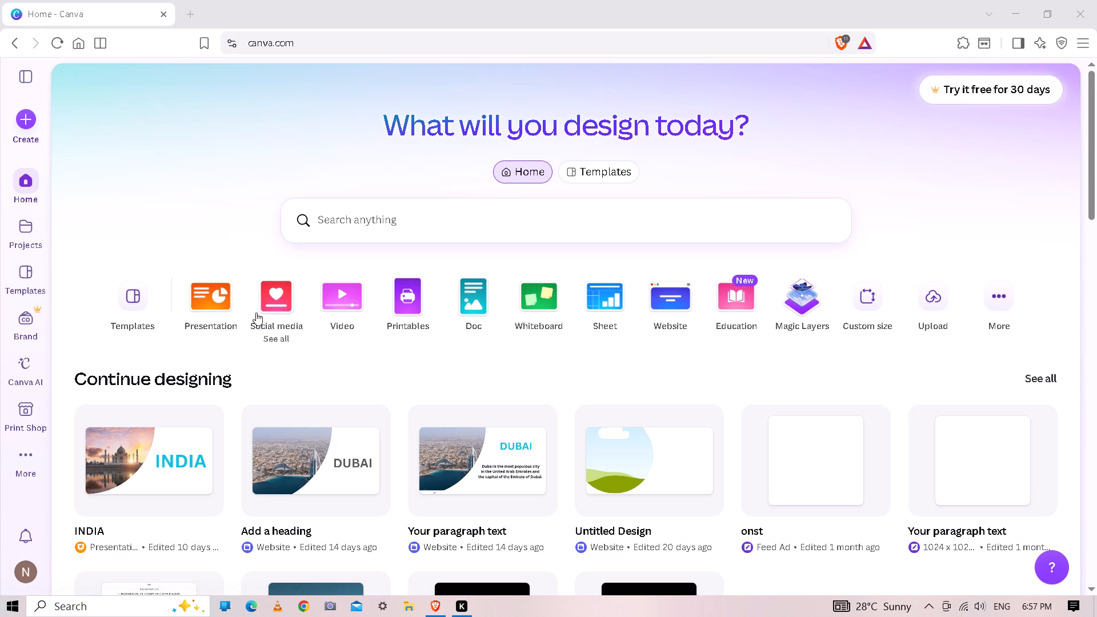
pyautogui.click(209, 299)
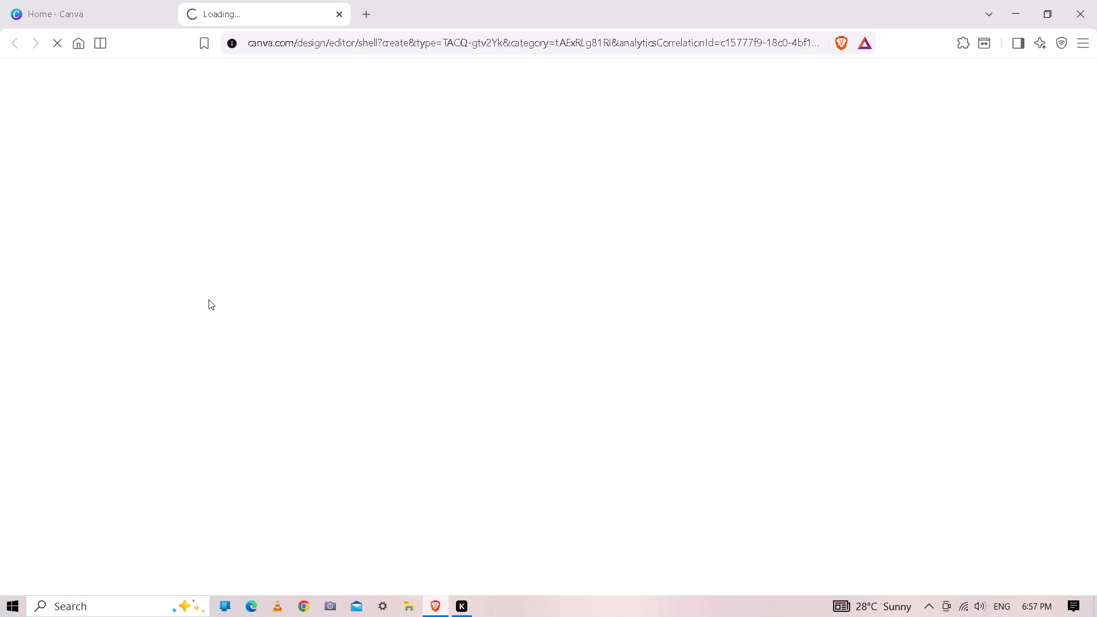
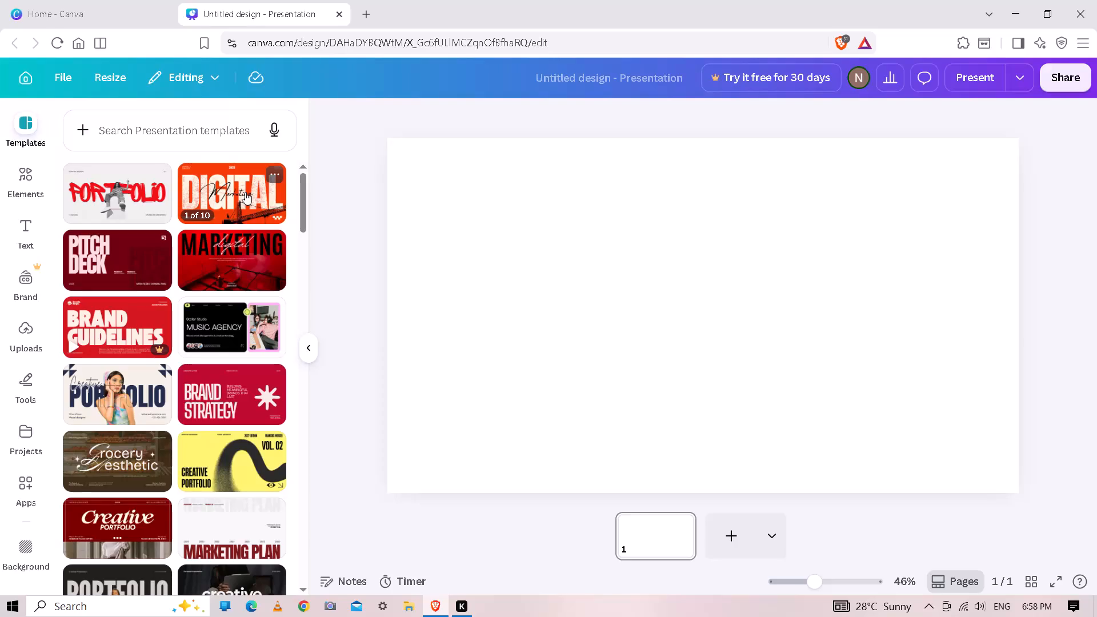
# Search the presentation templates for "anime presentation".
pyautogui.click(211, 134)
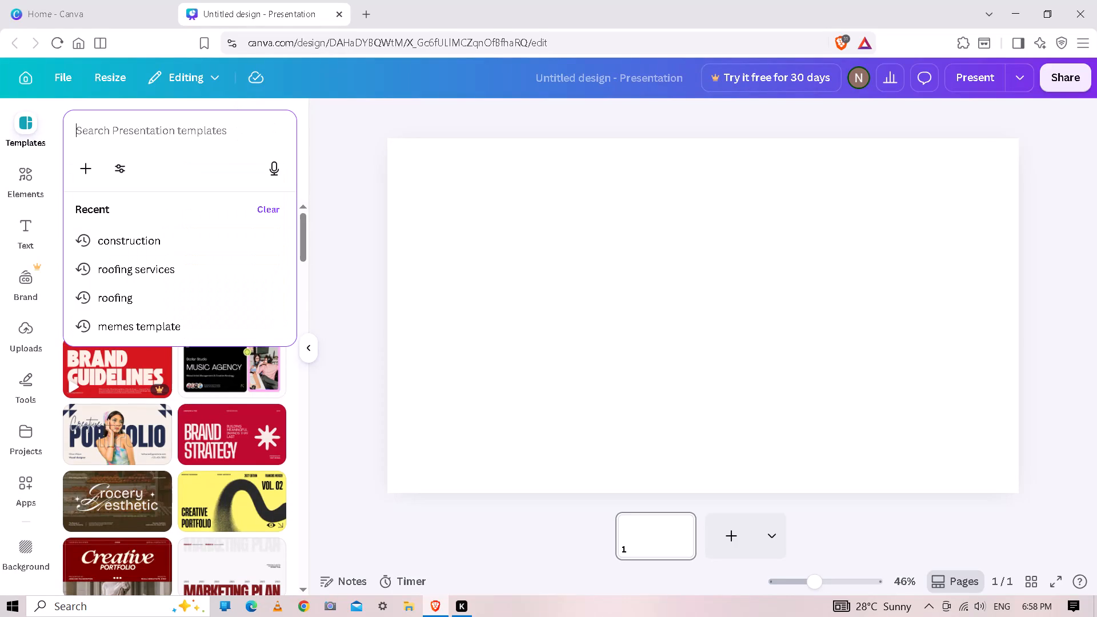
pyautogui.write('anie')
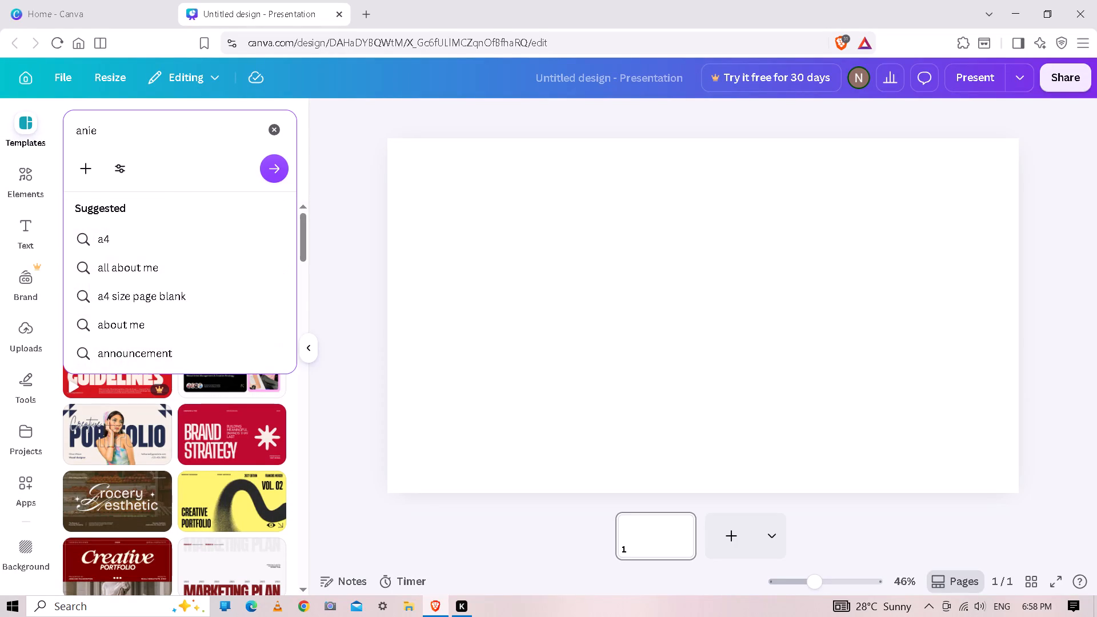
pyautogui.press('BackSpace')
pyautogui.write('me')
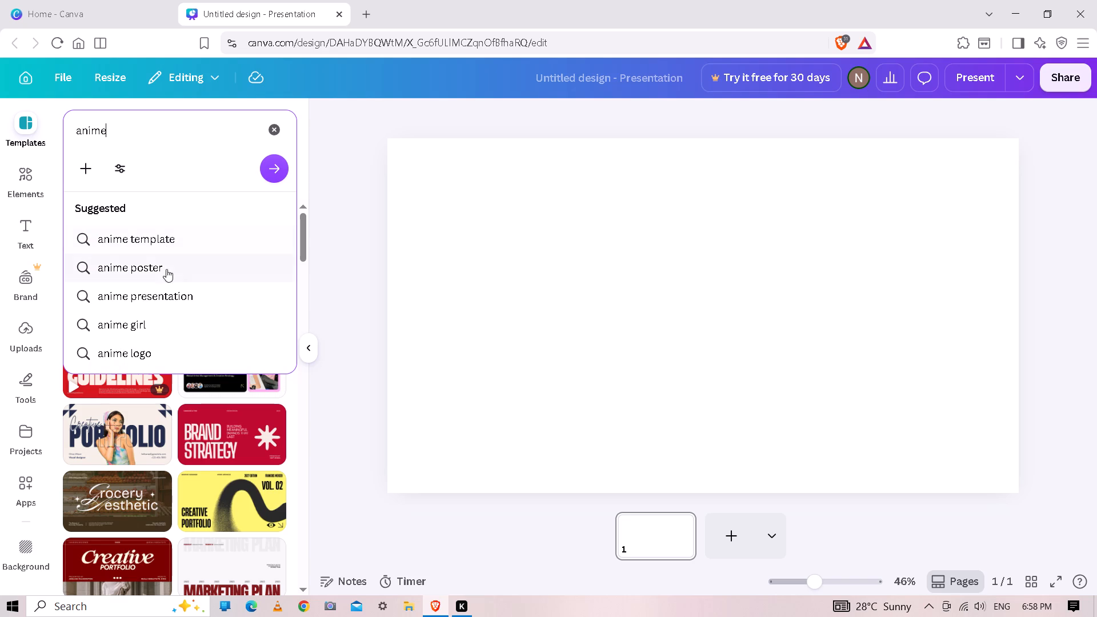
pyautogui.click(161, 290)
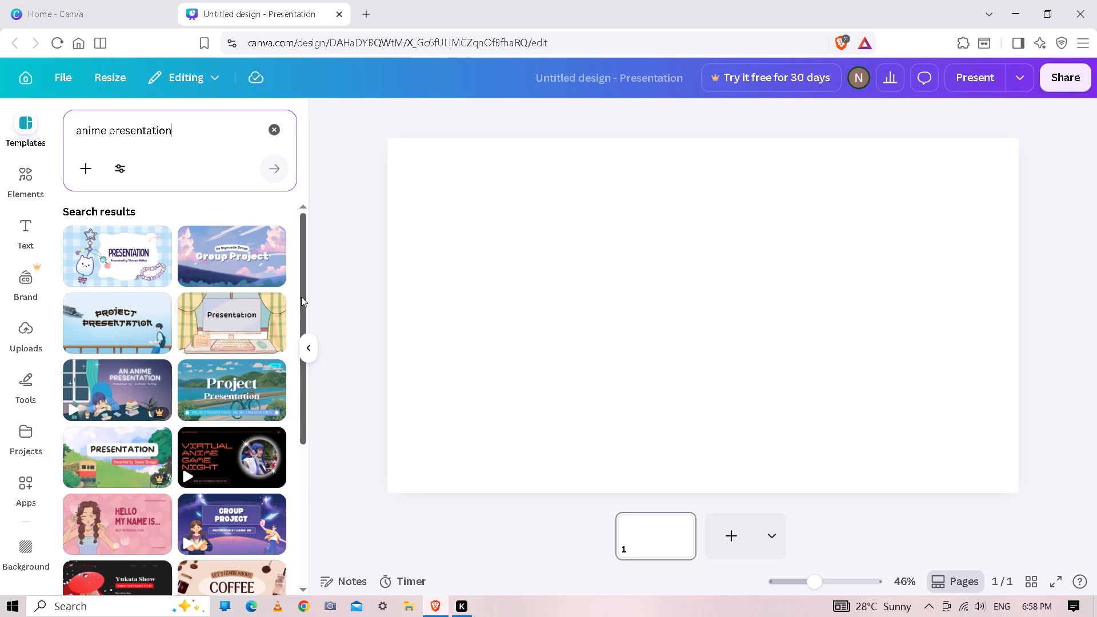
# Apply the title page of the "Yellow, Pink and Blue Colorful Animated Comic Pop Art Presentation" template to the blank slide.
pyautogui.moveTo(301, 297); pyautogui.dragTo(301, 412)
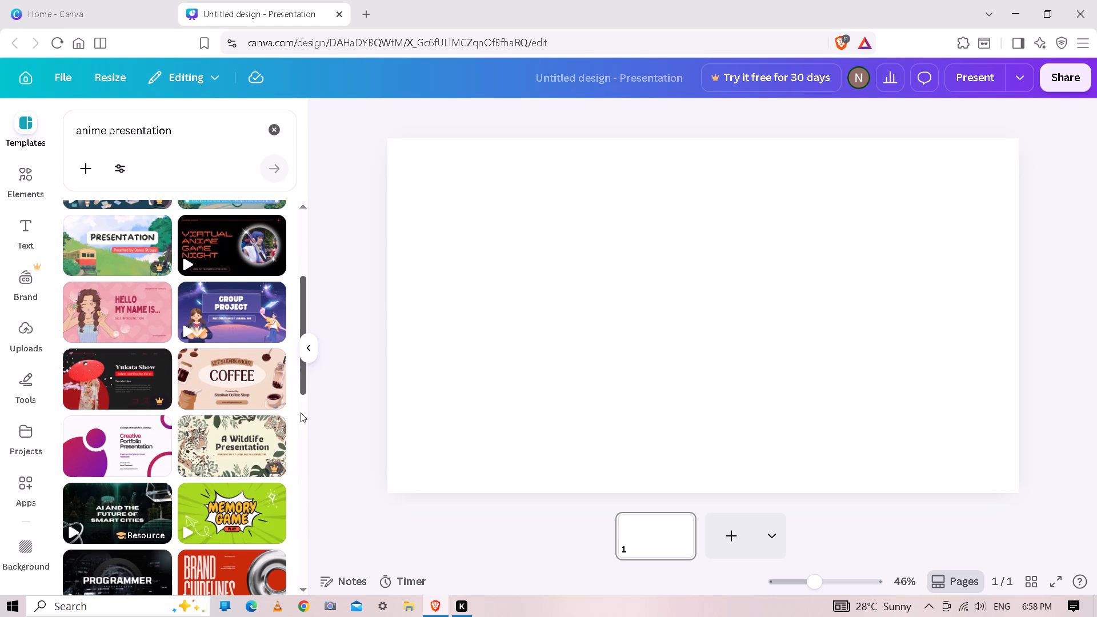
pyautogui.moveTo(301, 412); pyautogui.dragTo(308, 449)
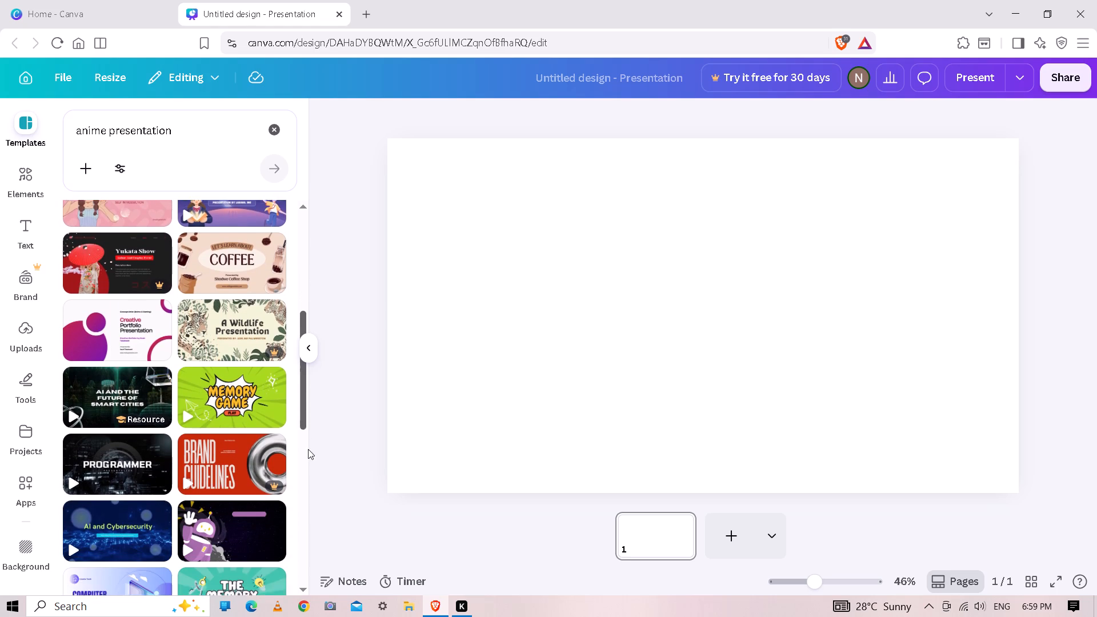
pyautogui.moveTo(308, 449); pyautogui.dragTo(320, 522)
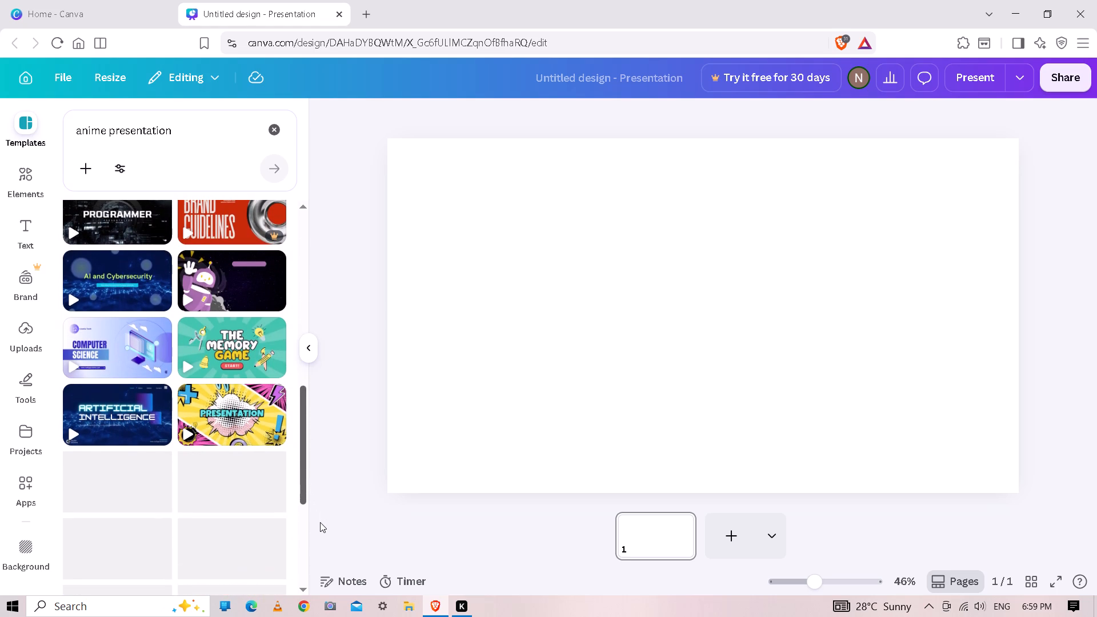
pyautogui.moveTo(320, 522); pyautogui.dragTo(320, 518)
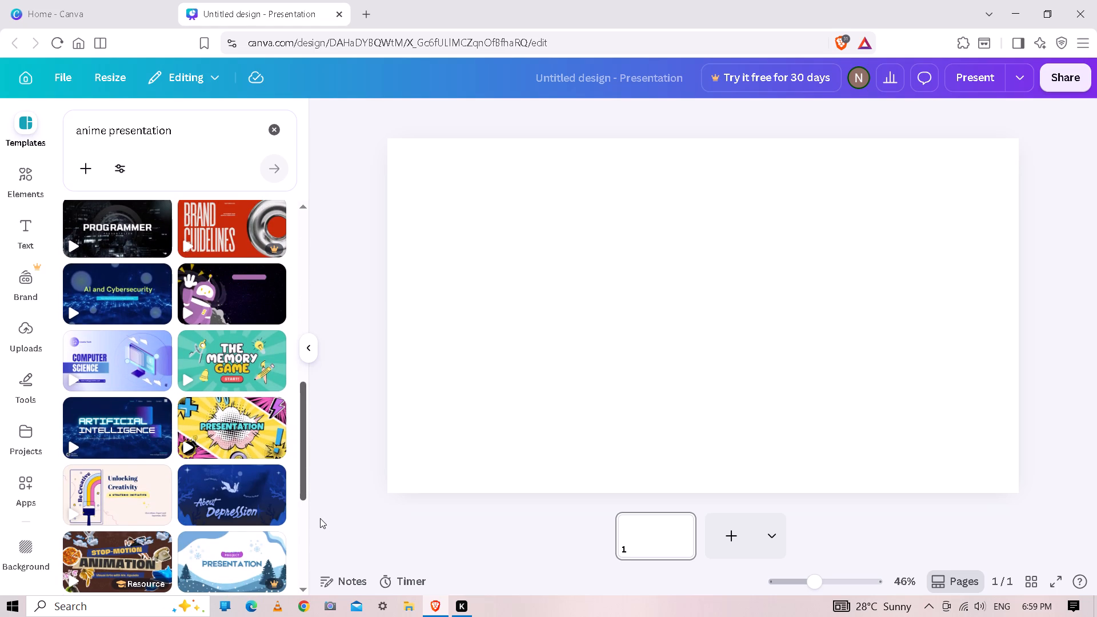
pyautogui.moveTo(320, 518); pyautogui.dragTo(322, 530)
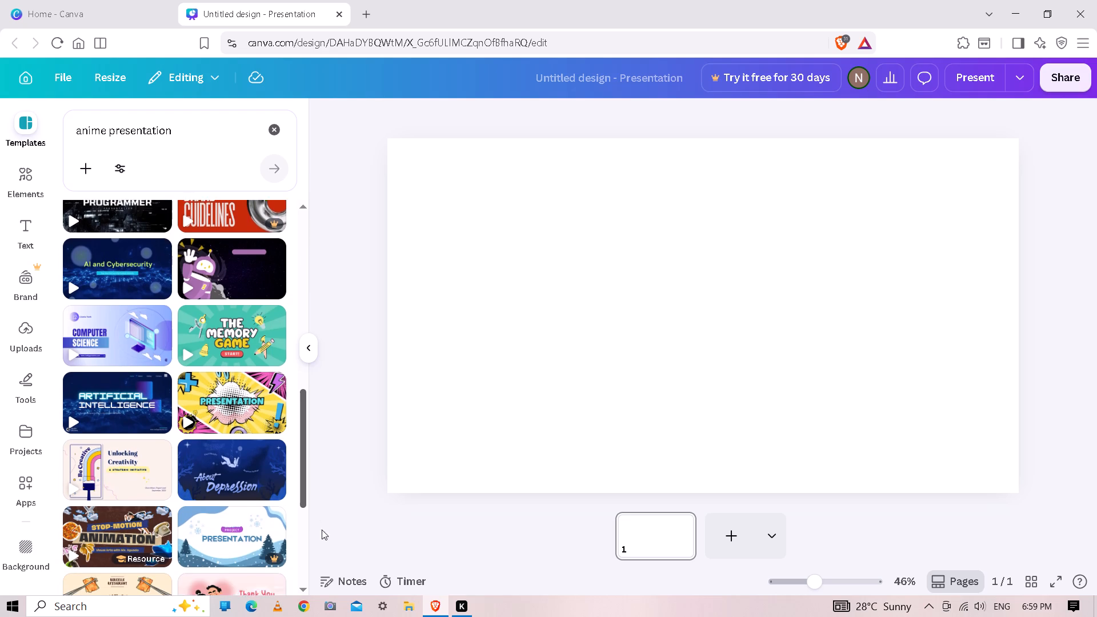
pyautogui.moveTo(322, 530); pyautogui.dragTo(324, 512)
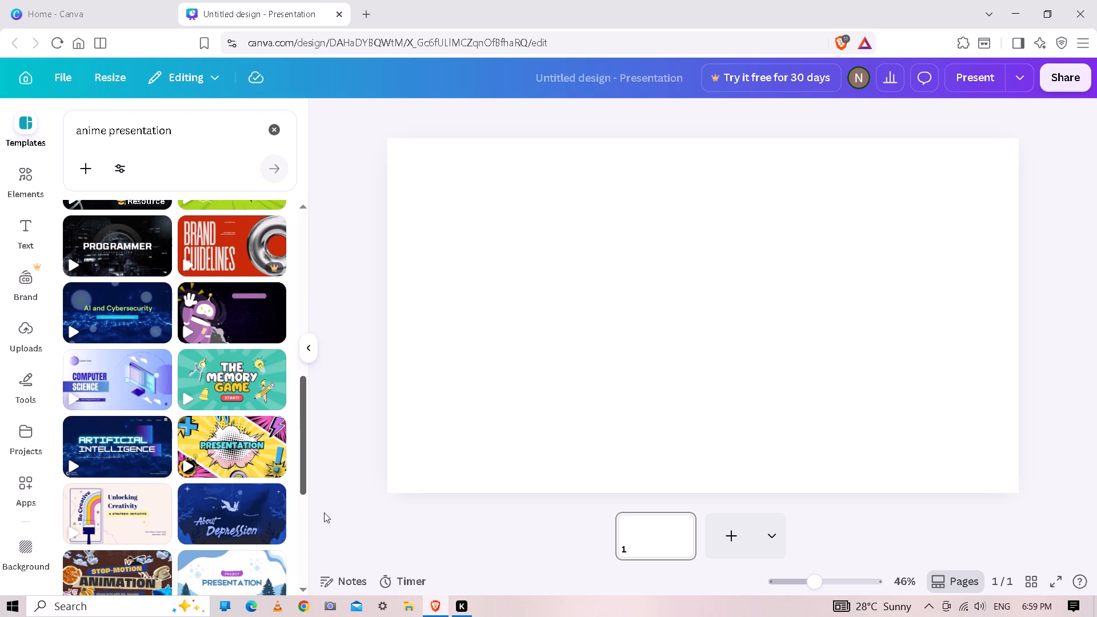
pyautogui.moveTo(324, 512); pyautogui.dragTo(325, 503)
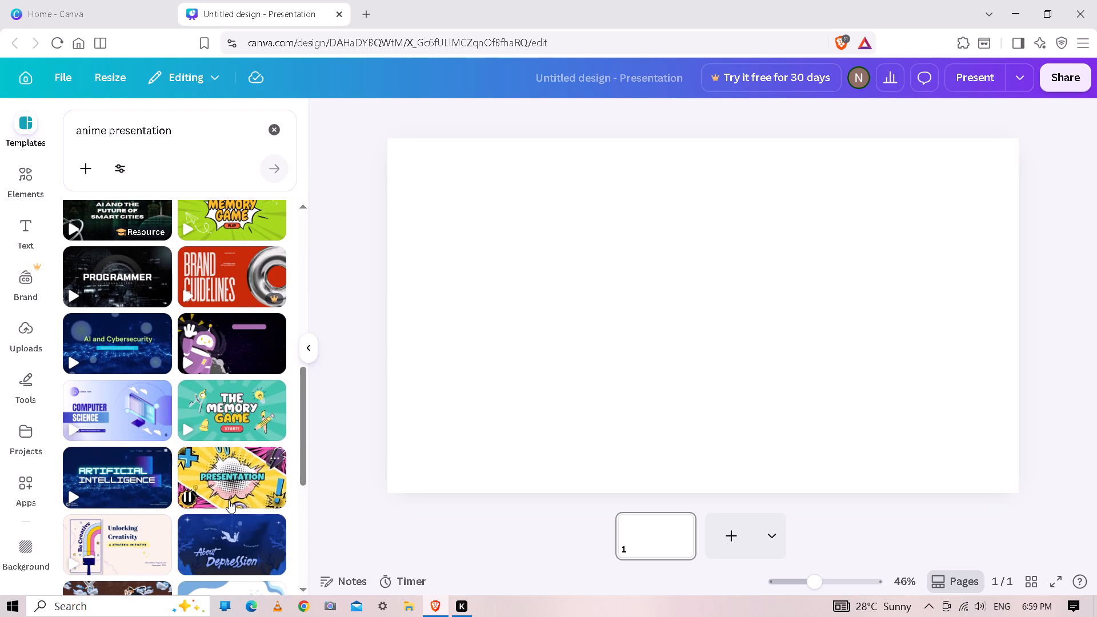
pyautogui.click(230, 501)
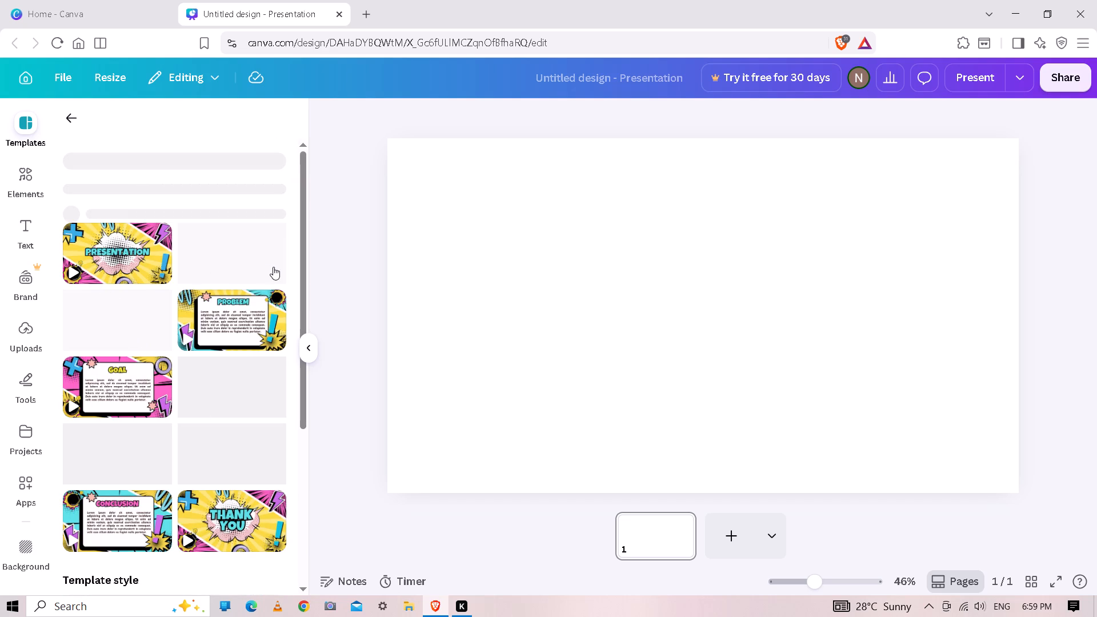
pyautogui.click(354, 262)
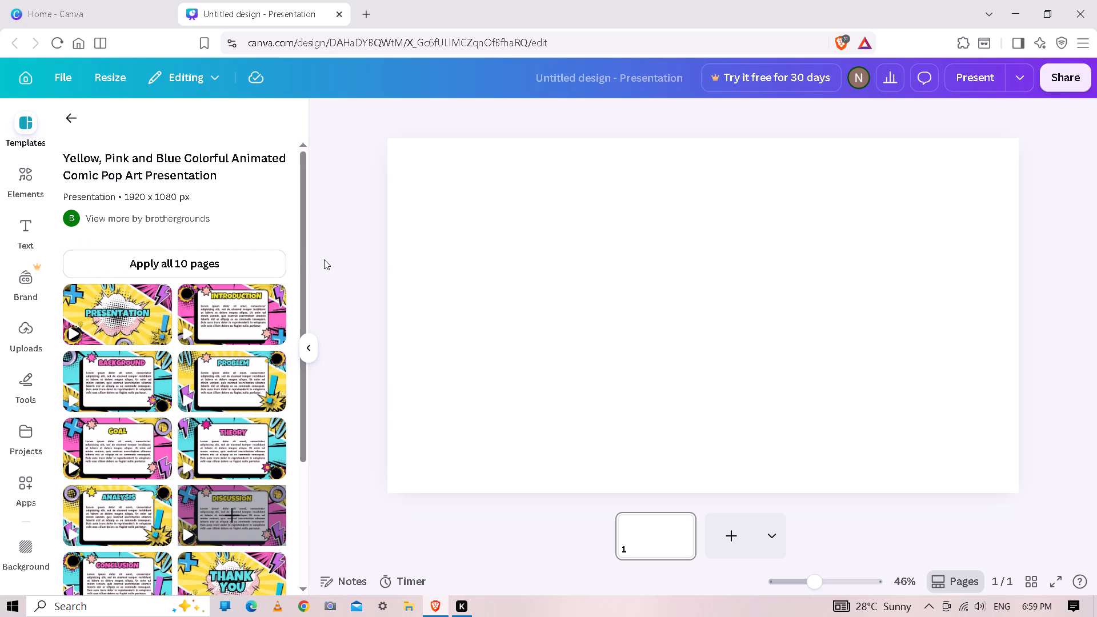
pyautogui.click(90, 335)
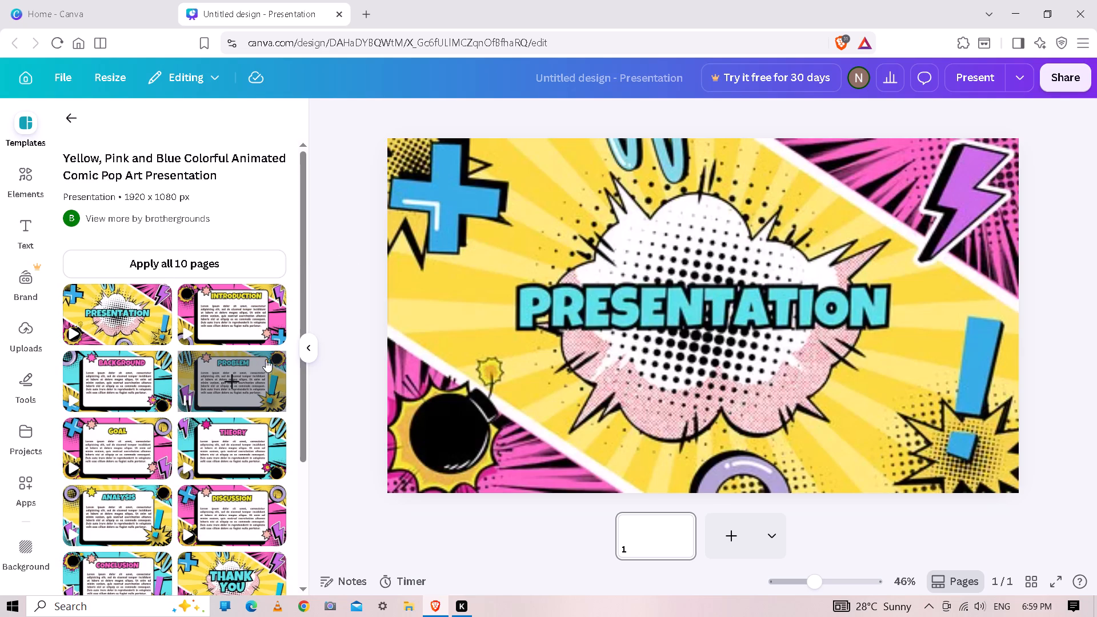
# Delete the yellow sunburst background image from the slide.
pyautogui.click(640, 307)
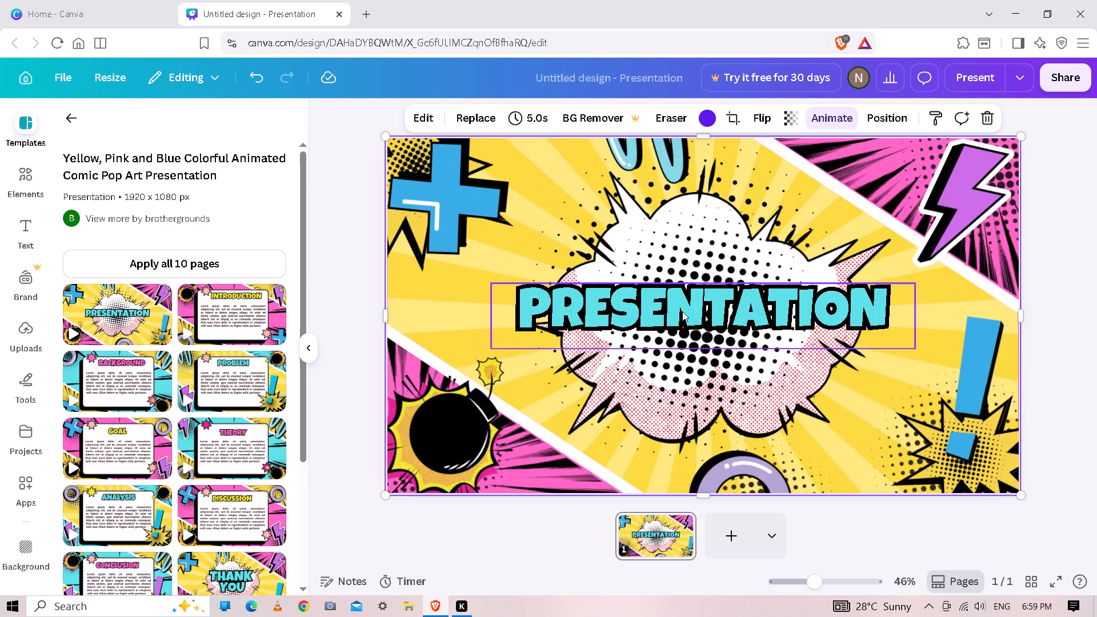
pyautogui.press('BackSpace')
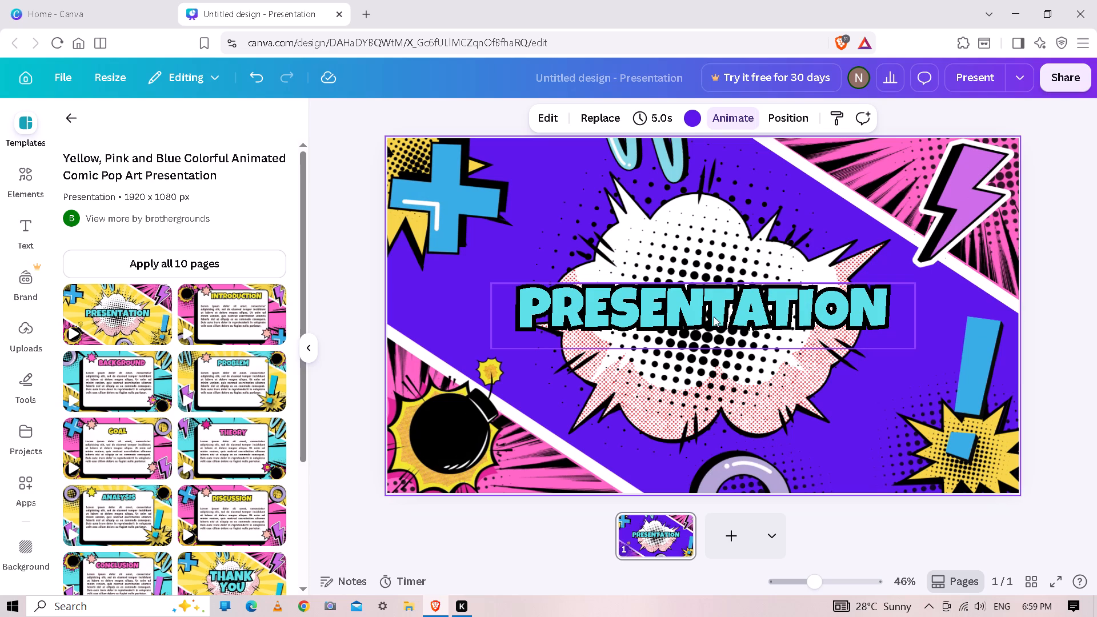
# Delete the "PRESENTATION" title text from the centre of the slide.
pyautogui.click(739, 313)
pyautogui.click(739, 313)
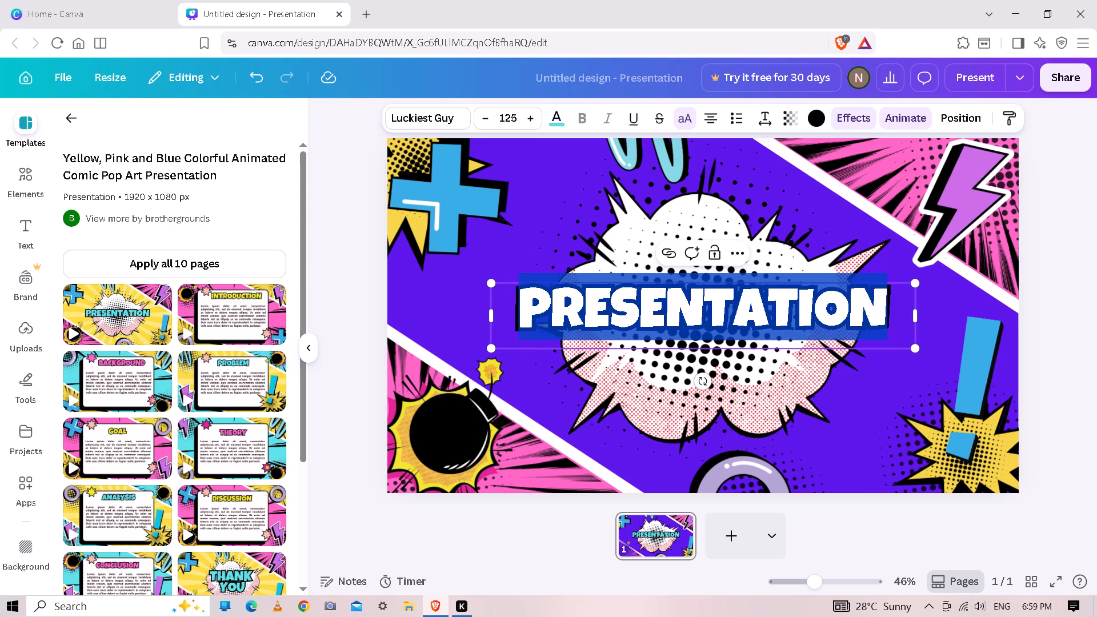
pyautogui.press('BackSpace')
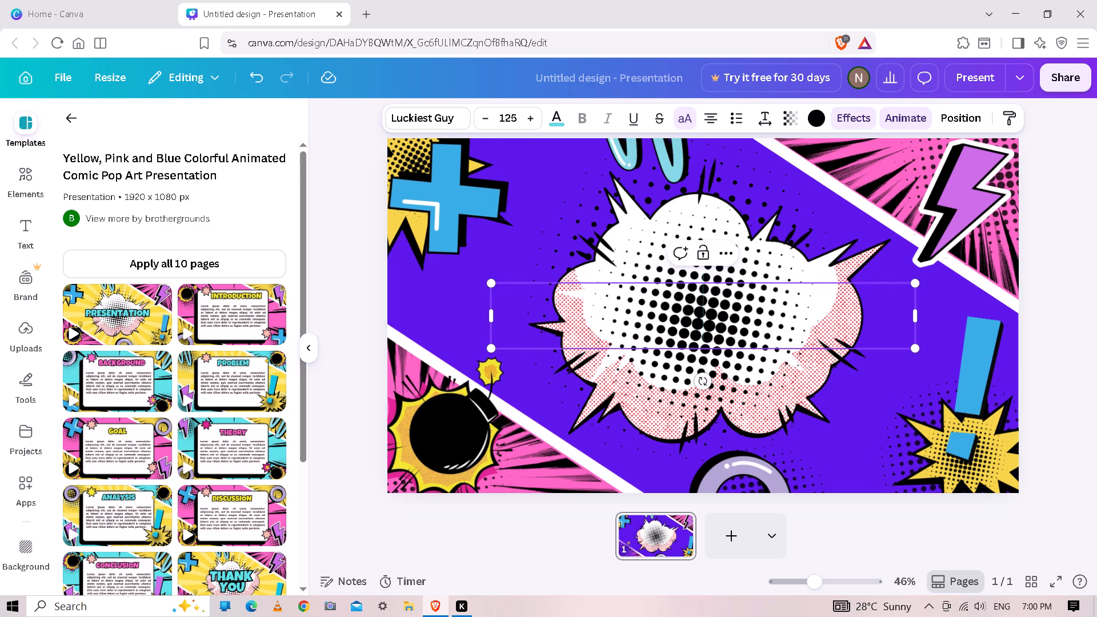
# Return to the template results, search the presentation templates for "demon slayer" and browse the designs found.
pyautogui.click(75, 117)
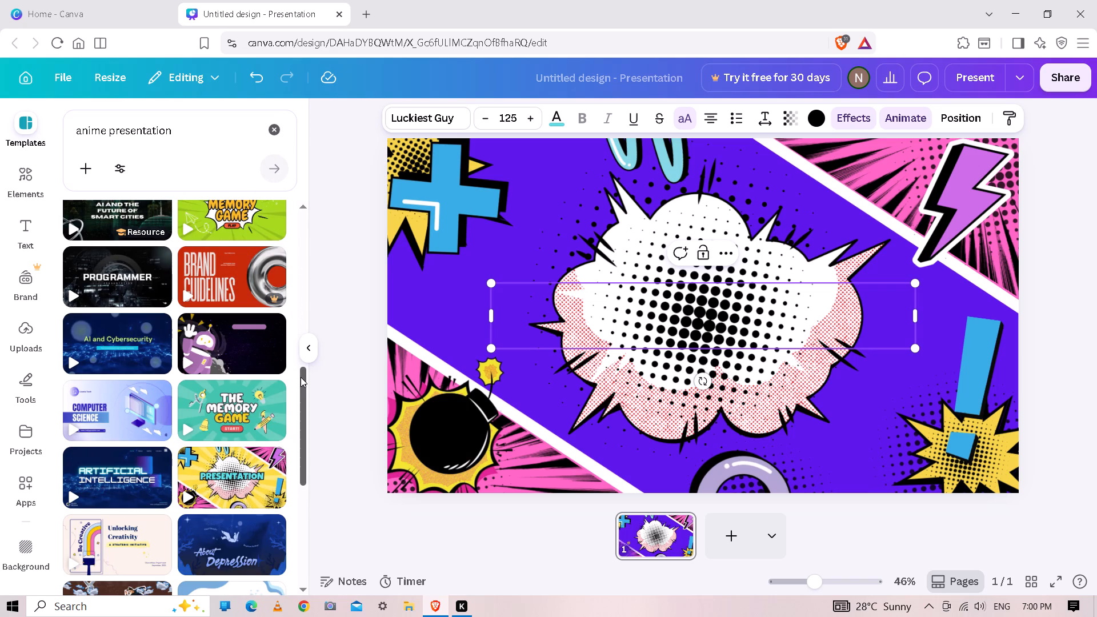
pyautogui.click(301, 324)
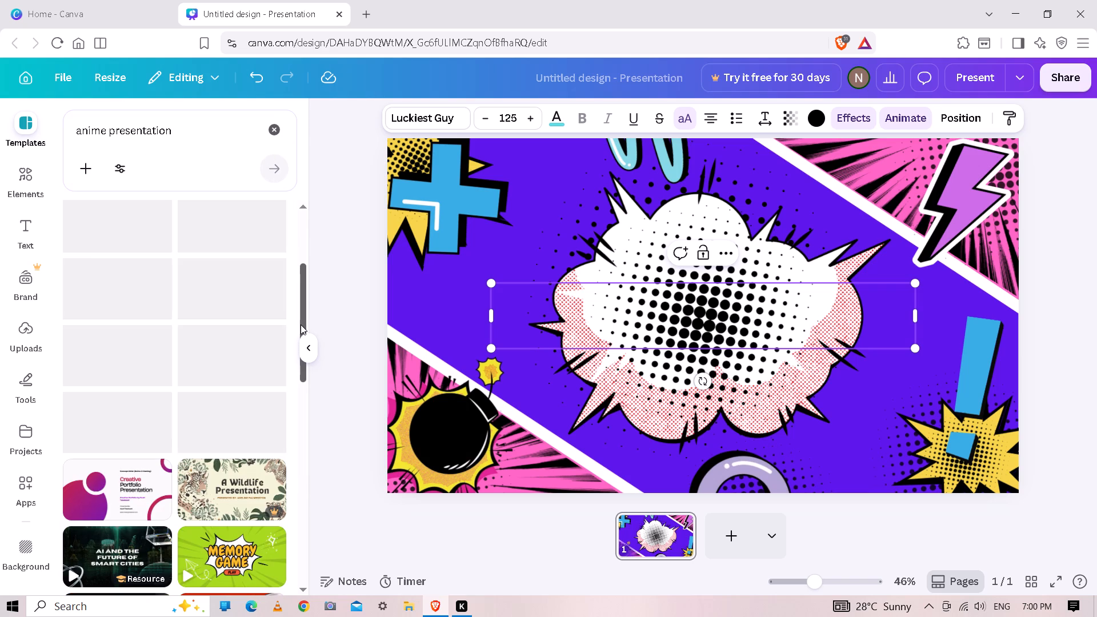
pyautogui.doubleClick(301, 324)
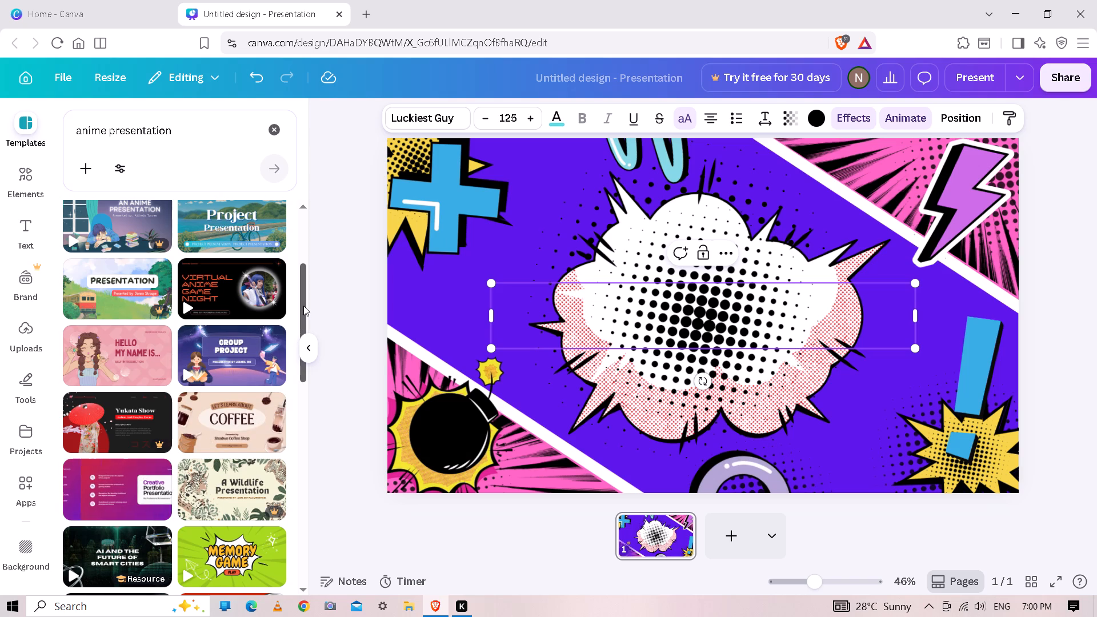
pyautogui.moveTo(303, 306); pyautogui.dragTo(303, 269)
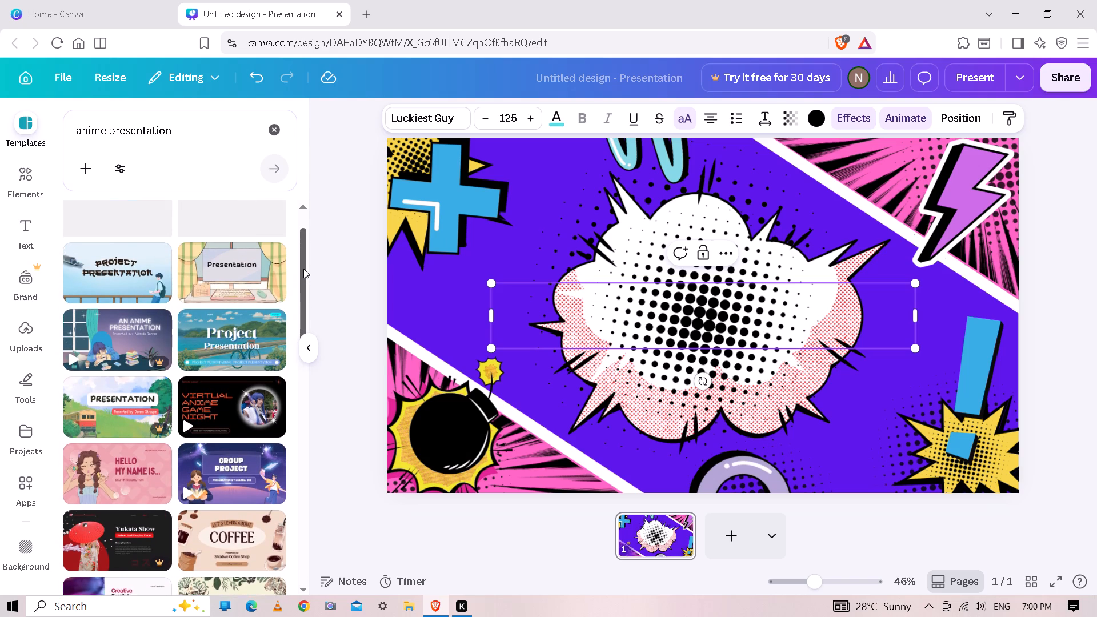
pyautogui.moveTo(303, 269); pyautogui.dragTo(303, 241)
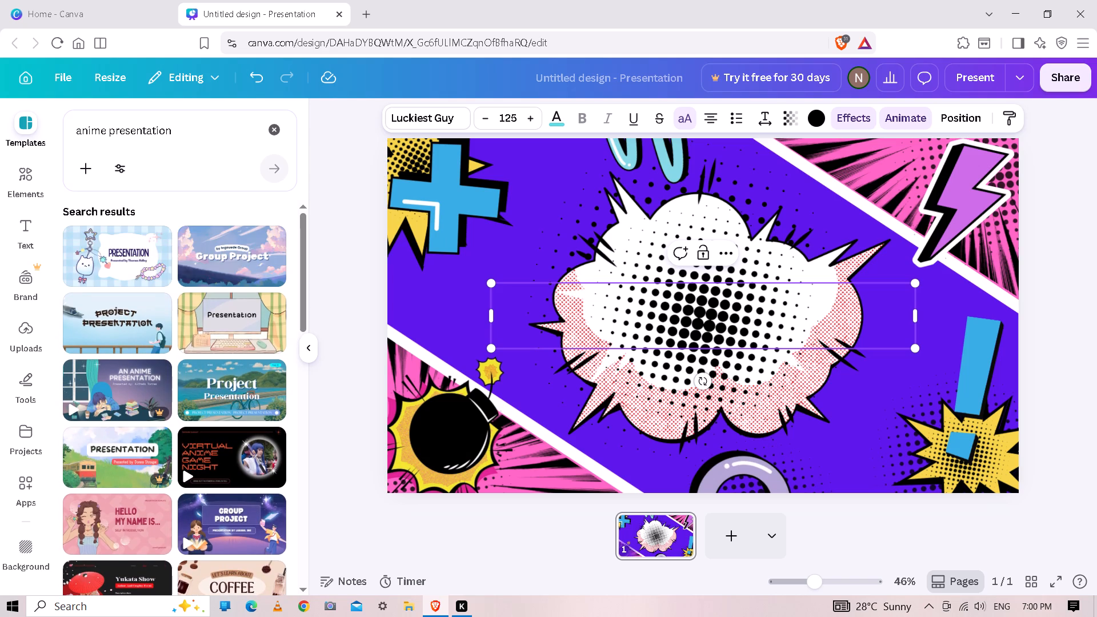
pyautogui.click(275, 129)
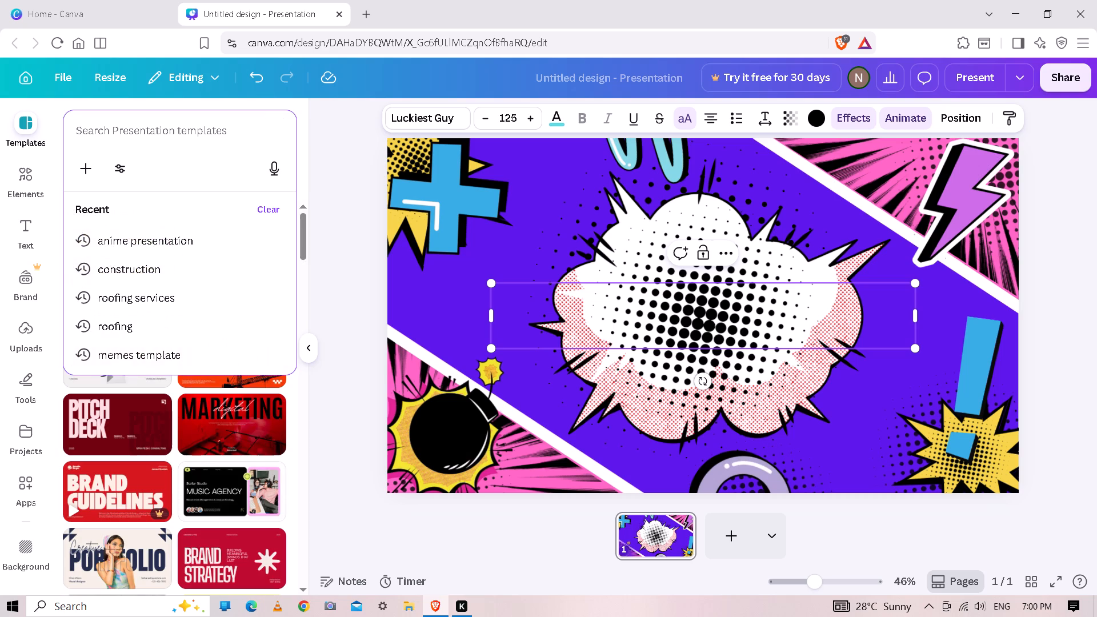
pyautogui.write('demon')
pyautogui.press('space')
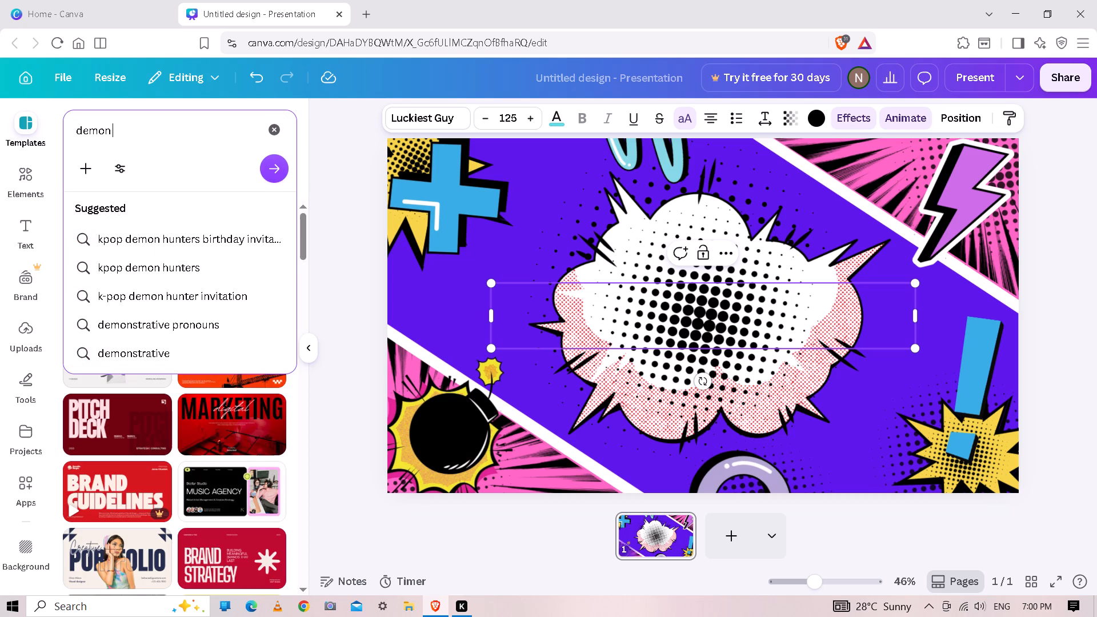
pyautogui.write('sla')
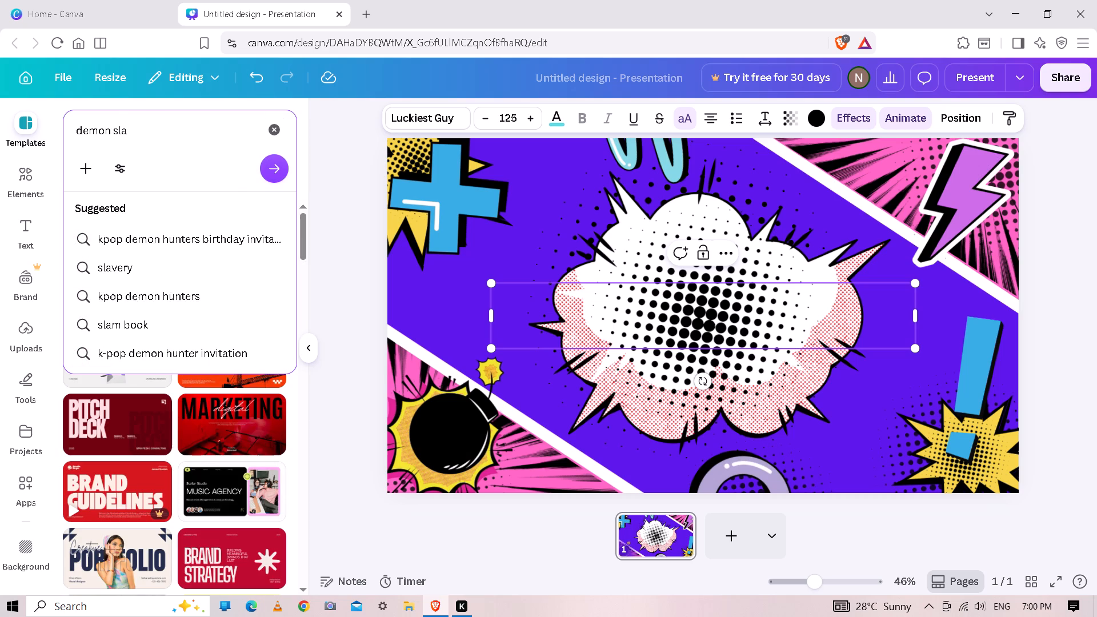
pyautogui.write('yer')
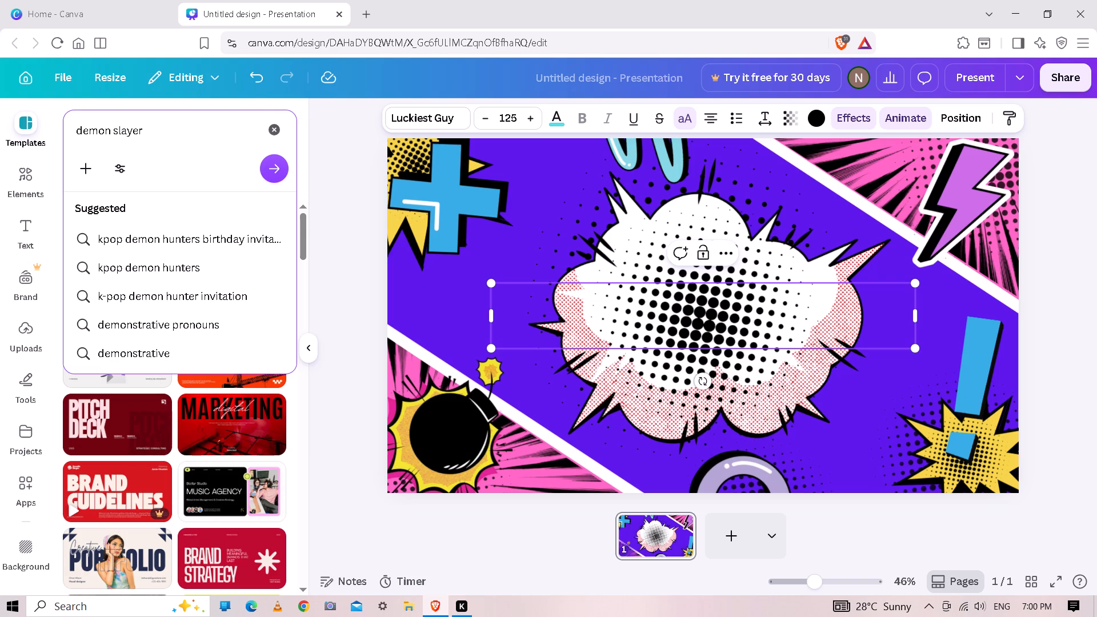
pyautogui.press('Return')
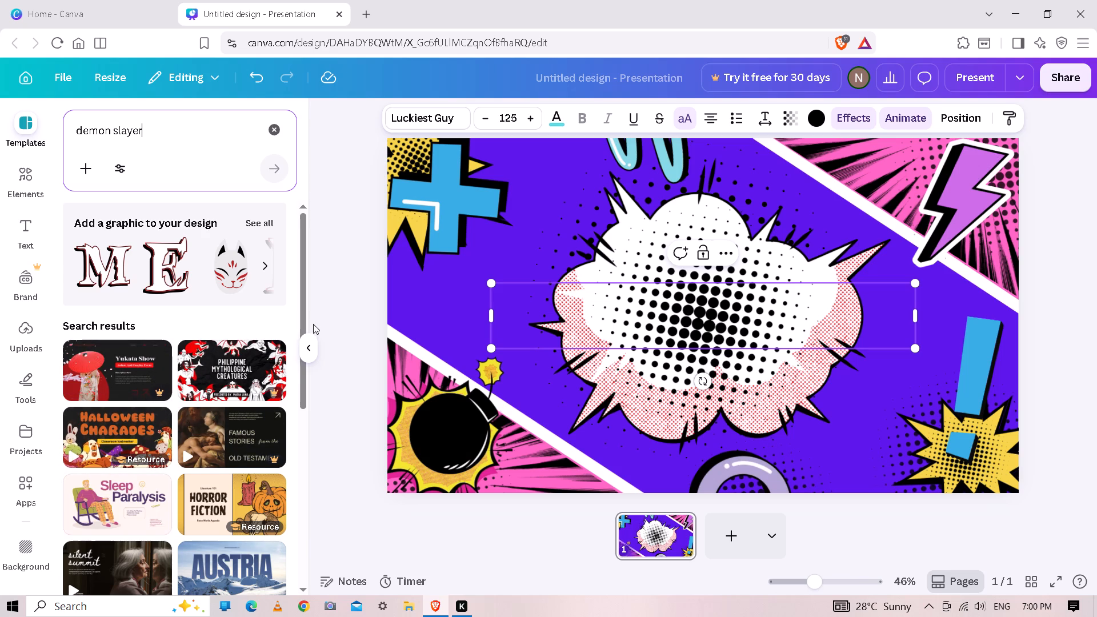
pyautogui.moveTo(303, 318); pyautogui.dragTo(306, 410)
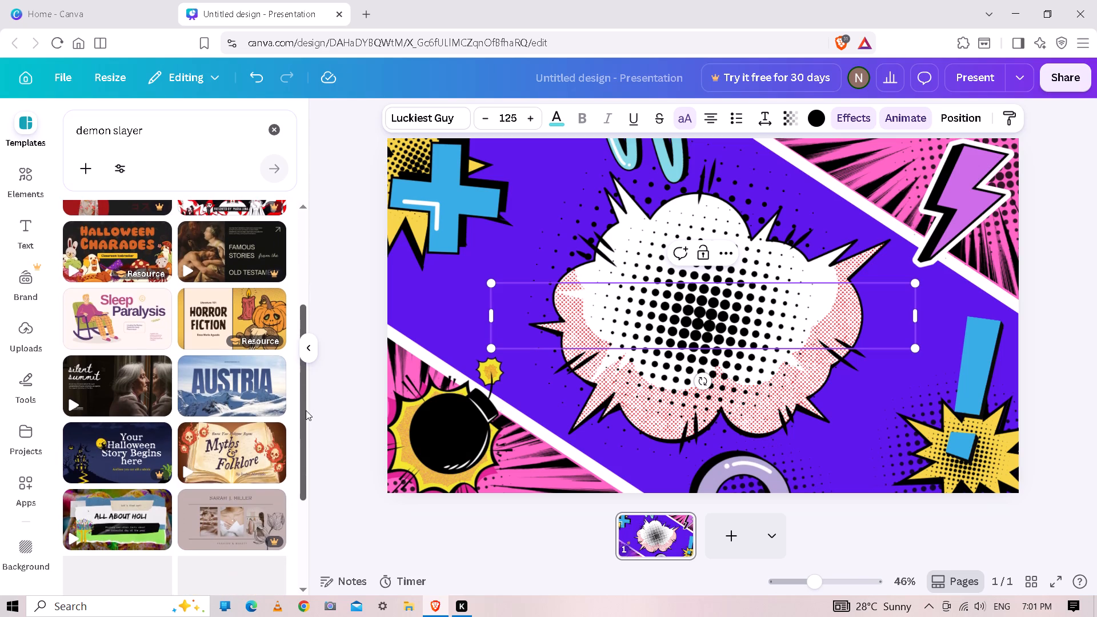
pyautogui.click(306, 410)
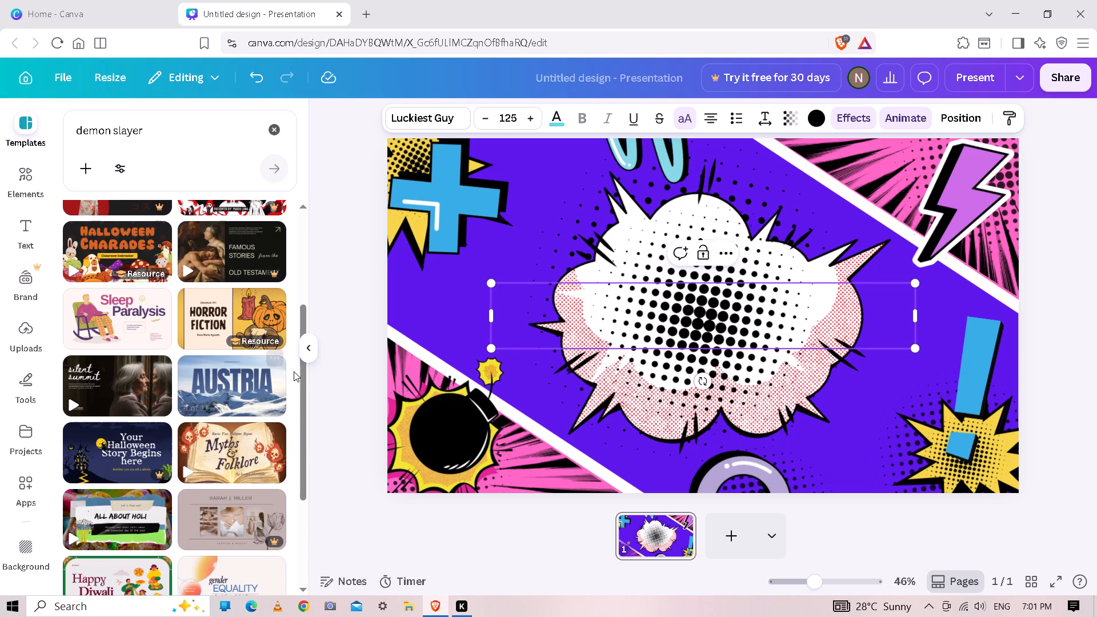
pyautogui.moveTo(299, 371); pyautogui.dragTo(300, 476)
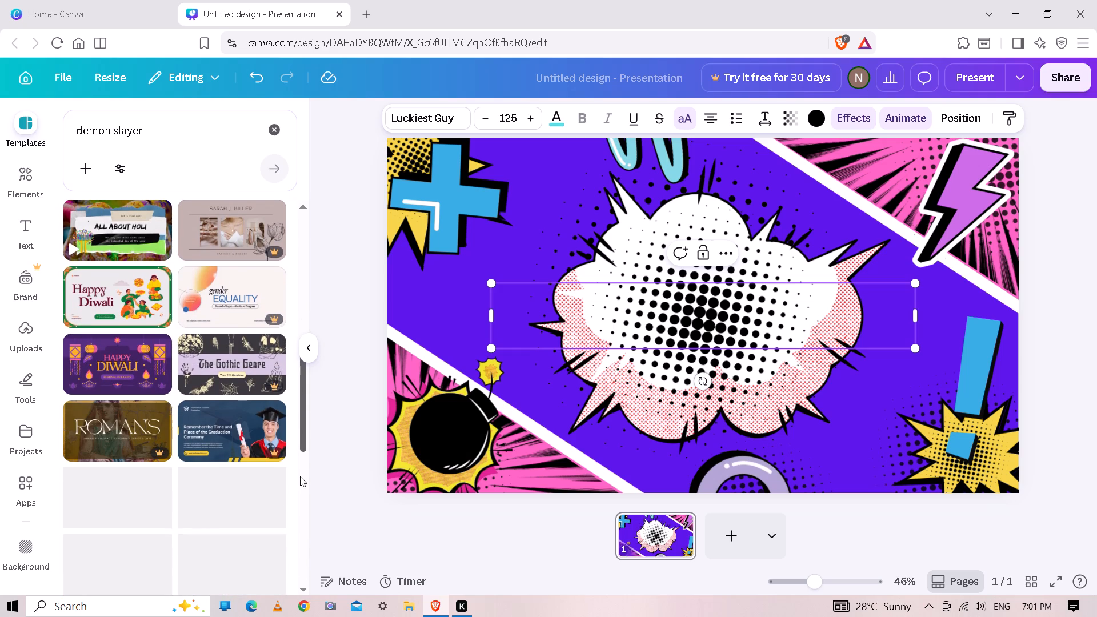
pyautogui.moveTo(300, 476); pyautogui.dragTo(325, 289)
# Replace the template search with "player showing" and browse the presentation designs found.
pyautogui.click(197, 130)
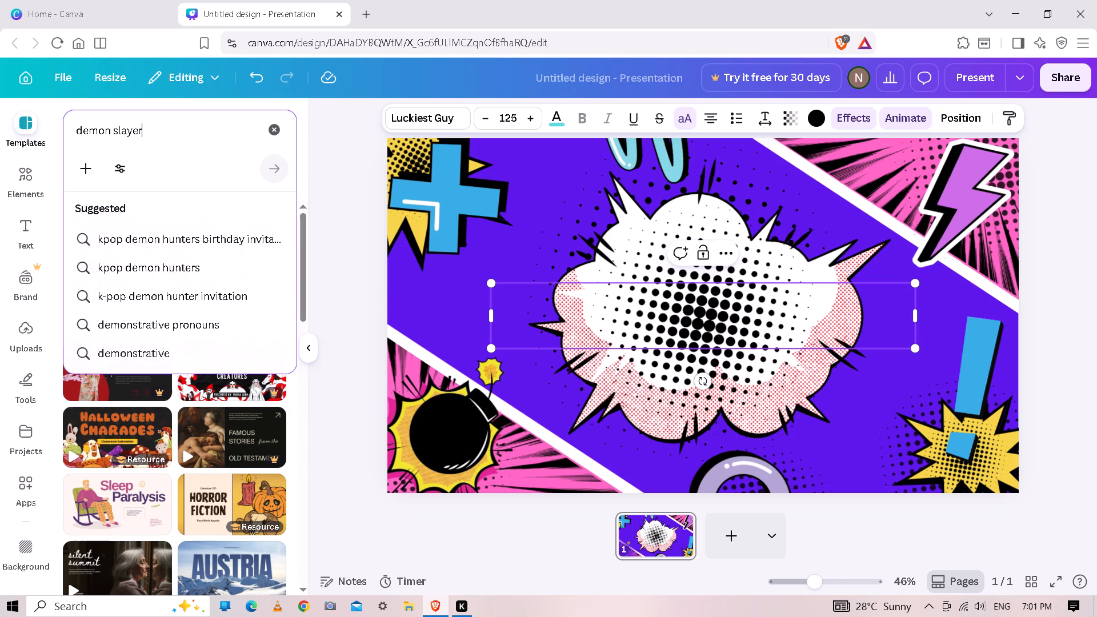
pyautogui.press('BackSpace')
pyautogui.press('BackSpace')
pyautogui.press('BackSpace')
pyautogui.press('BackSpace')
pyautogui.press('BackSpace')
pyautogui.press('BackSpace')
pyautogui.press('BackSpace')
pyautogui.press('BackSpace')
pyautogui.press('BackSpace')
pyautogui.press('BackSpace')
pyautogui.press('BackSpace')
pyautogui.press('BackSpace')
pyautogui.press('BackSpace')
pyautogui.press('BackSpace')
pyautogui.press('BackSpace')
pyautogui.press('BackSpace')
pyautogui.press('BackSpace')
pyautogui.press('BackSpace')
pyautogui.press('BackSpace')
pyautogui.press('BackSpace')
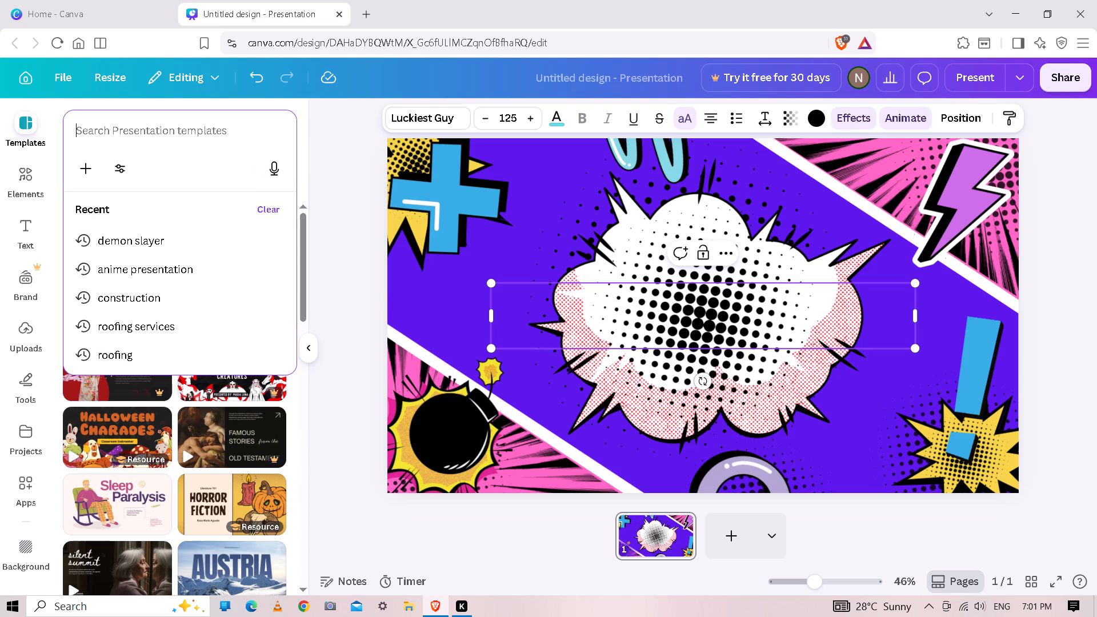
pyautogui.write('player')
pyautogui.press('space')
pyautogui.write('show')
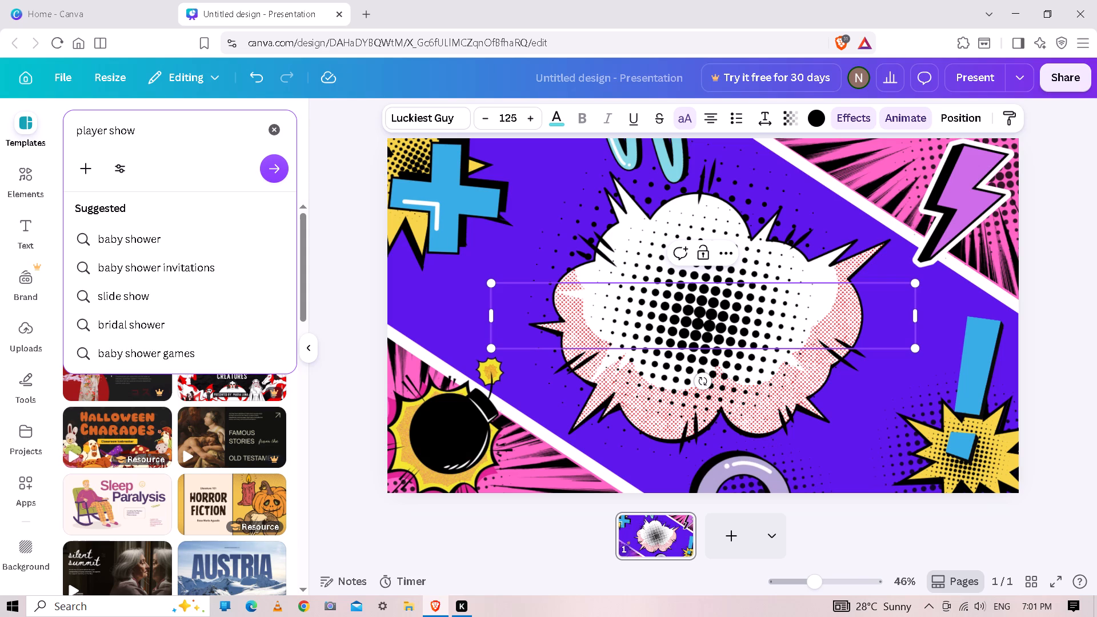
pyautogui.write('inf')
pyautogui.press('BackSpace')
pyautogui.press('g')
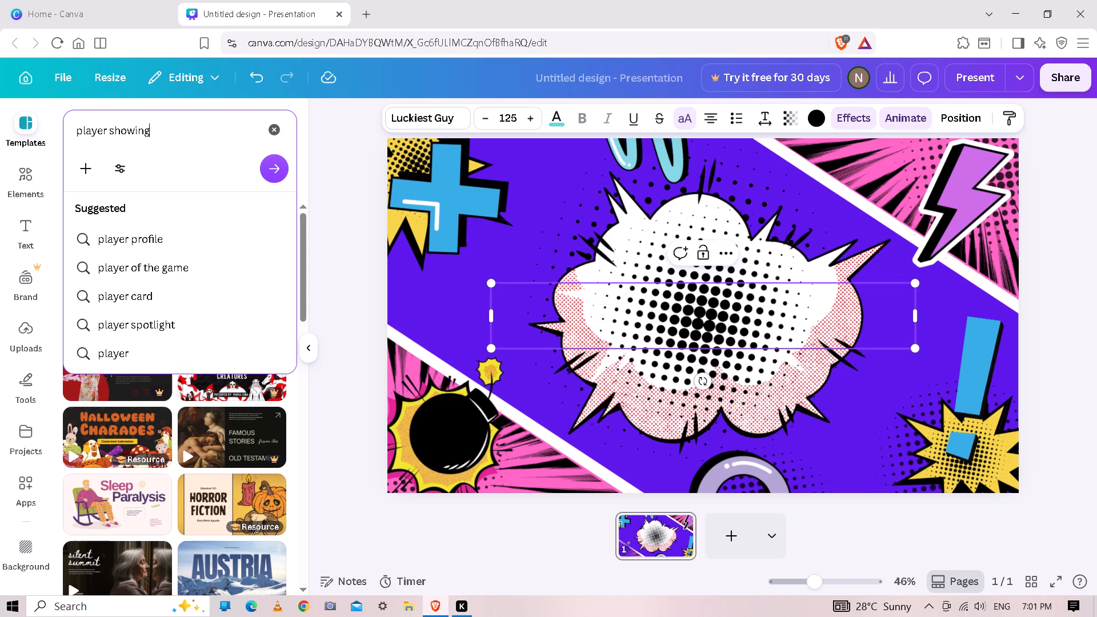
pyautogui.press('Return')
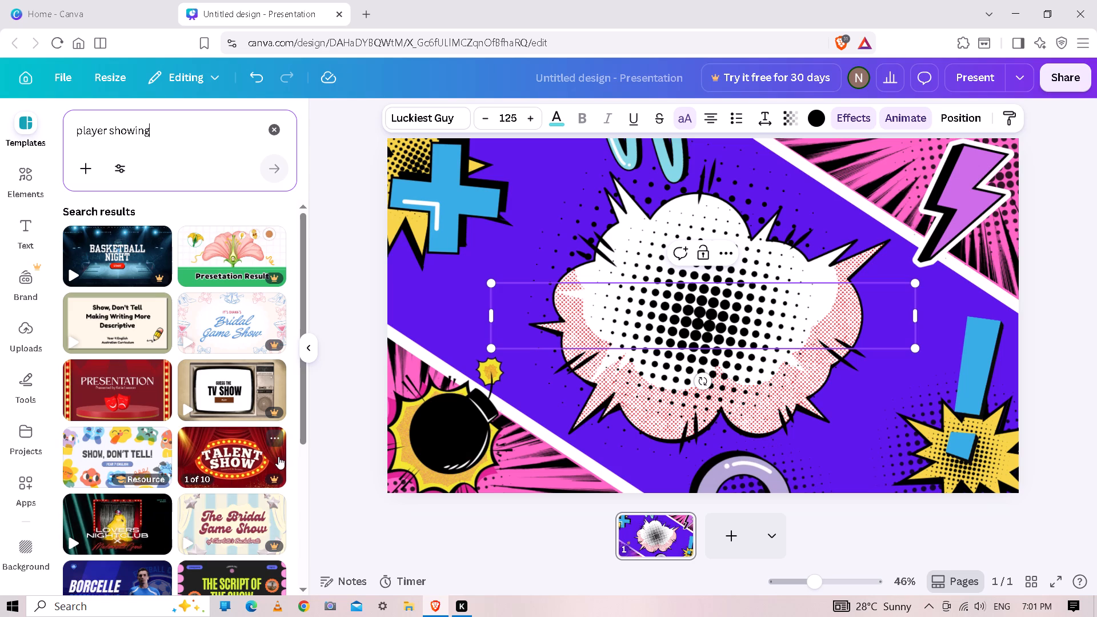
pyautogui.moveTo(302, 423); pyautogui.dragTo(303, 431)
pyautogui.click(303, 431)
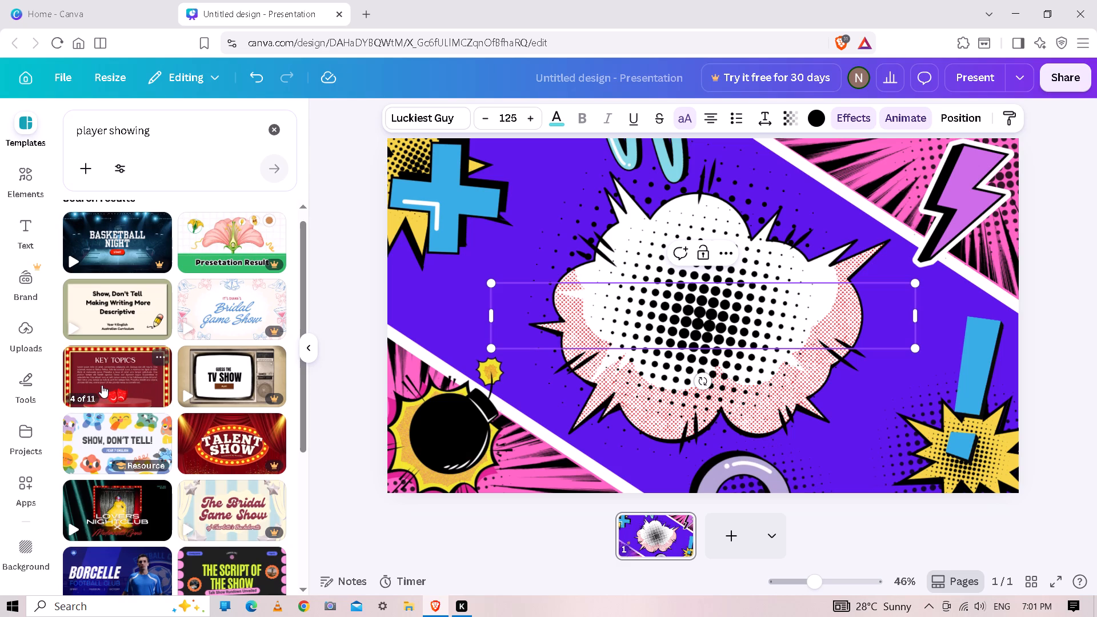
pyautogui.click(301, 391)
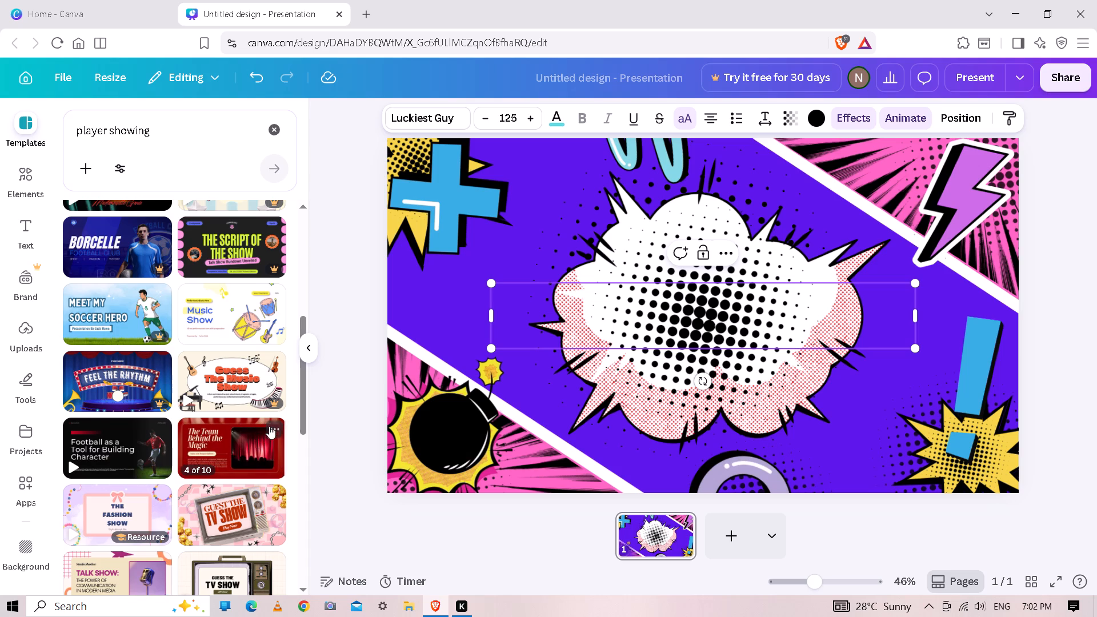
pyautogui.moveTo(301, 416); pyautogui.dragTo(302, 506)
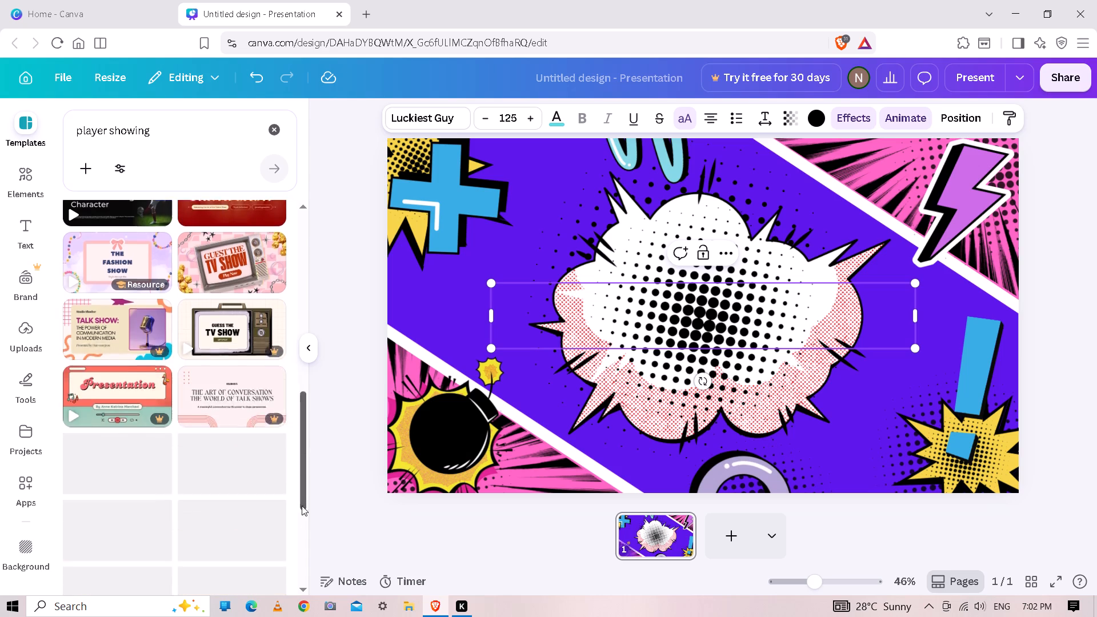
pyautogui.moveTo(302, 506); pyautogui.dragTo(302, 546)
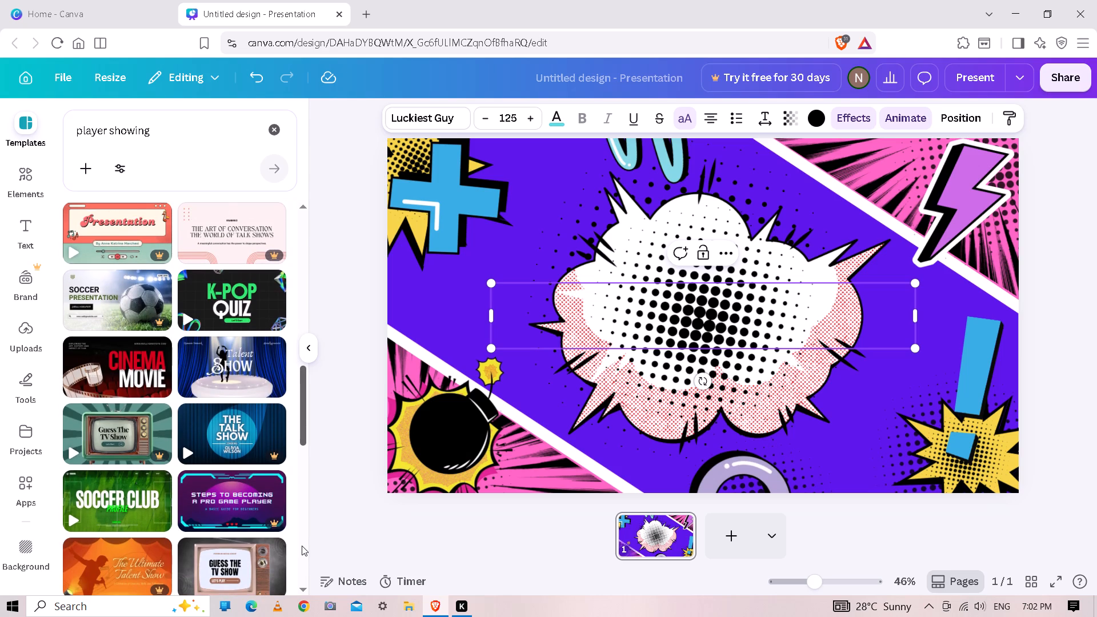
pyautogui.moveTo(302, 546); pyautogui.dragTo(340, 355)
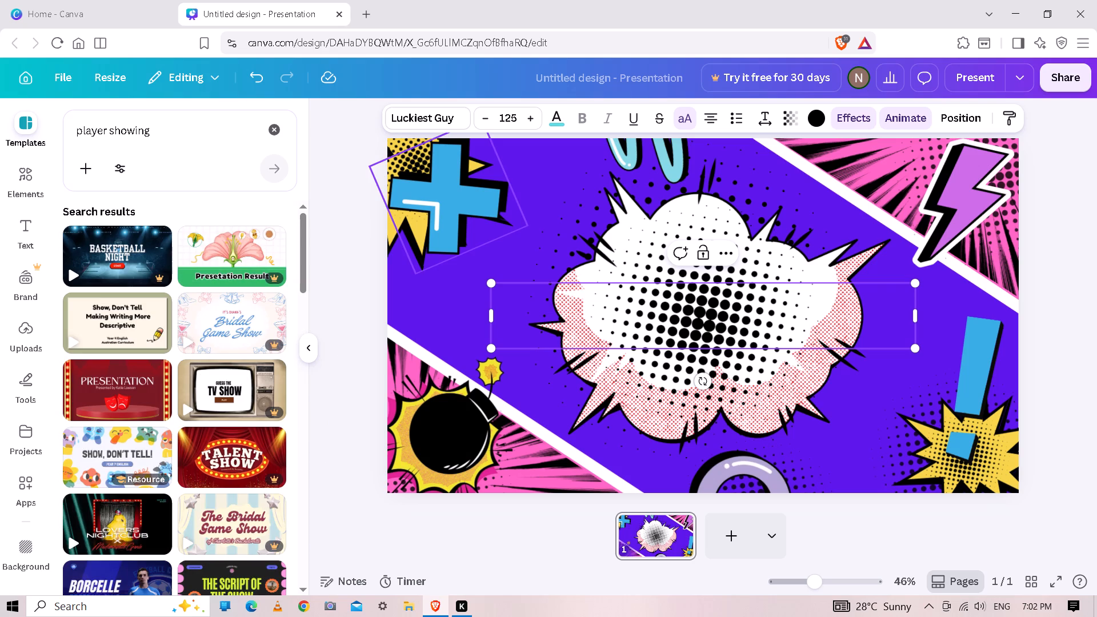
pyautogui.click(616, 296)
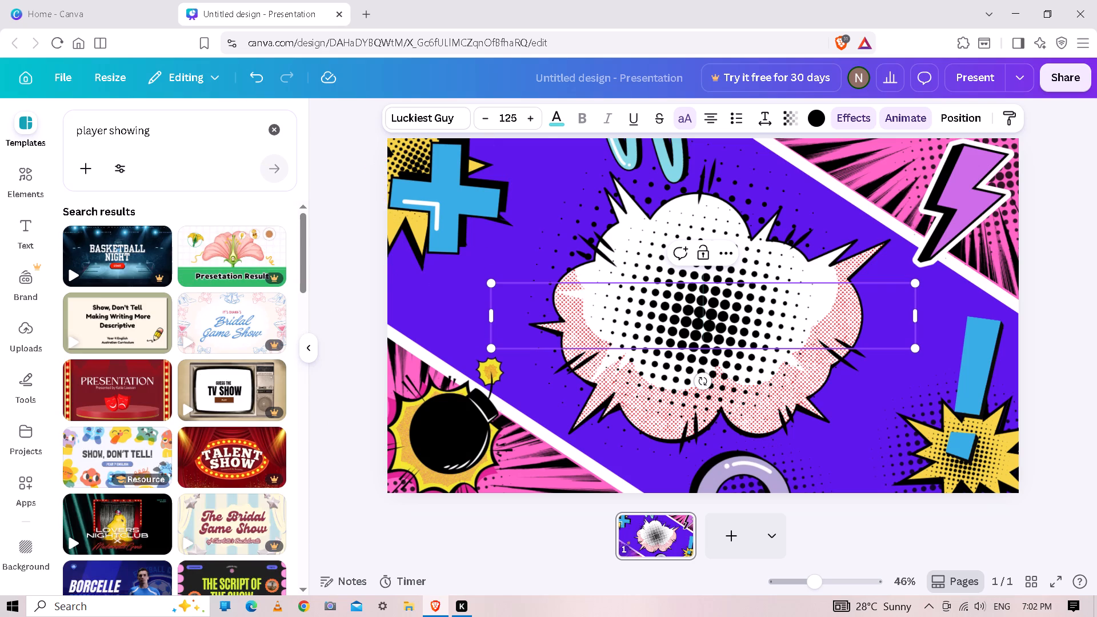
# Clear the template search and reapply the title page of the recently used comic pop art template to the slide.
pyautogui.click(273, 133)
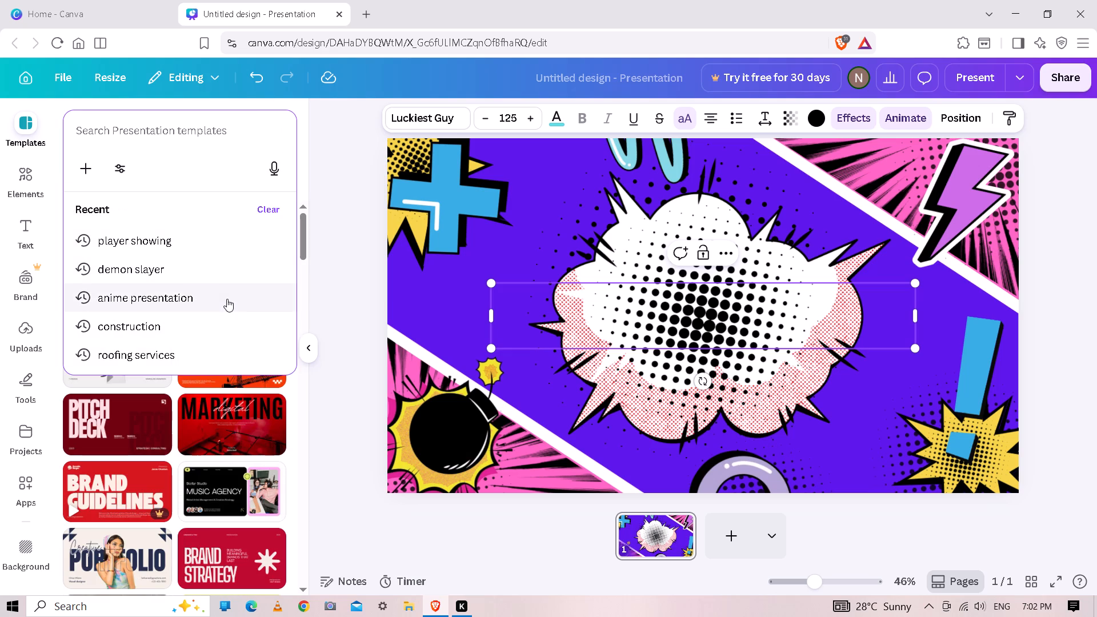
pyautogui.click(337, 269)
pyautogui.moveTo(337, 269); pyautogui.dragTo(137, 240)
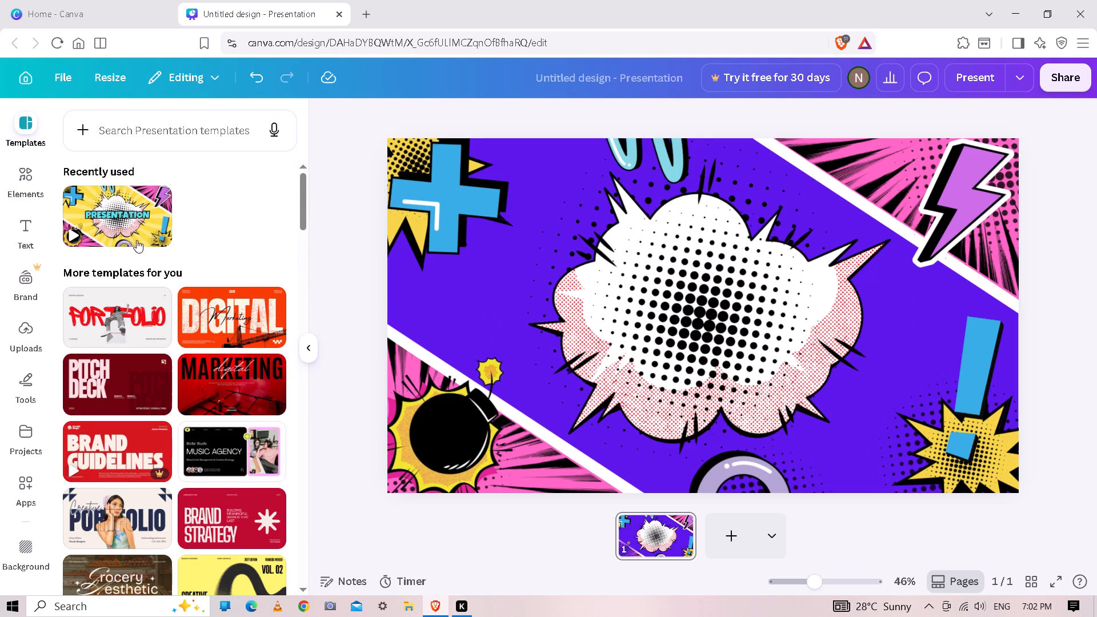
pyautogui.moveTo(137, 240); pyautogui.dragTo(113, 224)
pyautogui.click(113, 224)
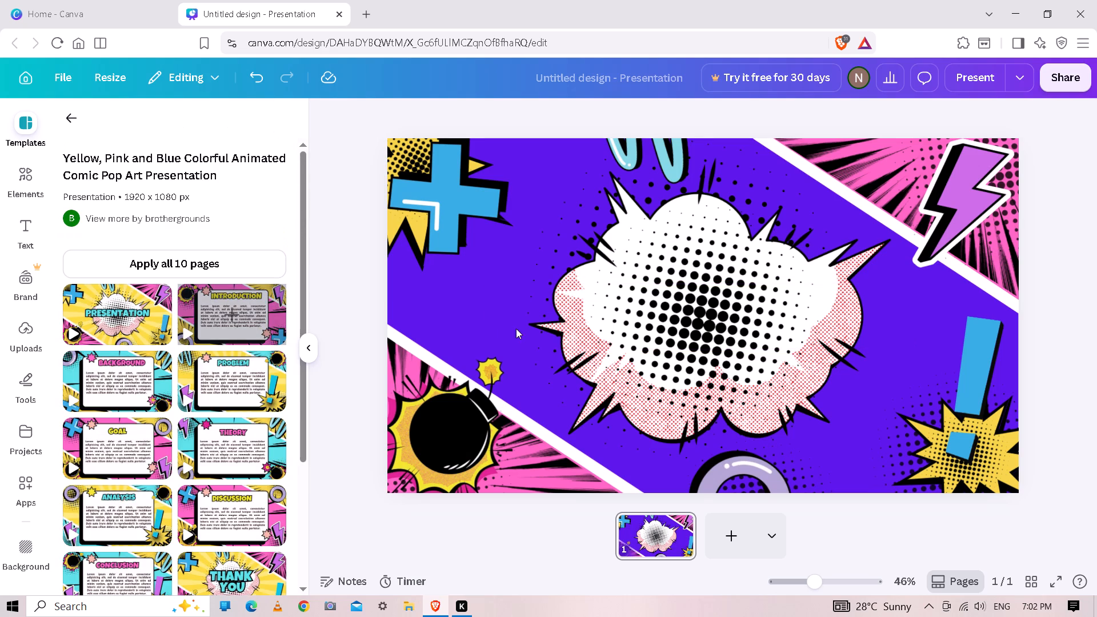
pyautogui.click(98, 318)
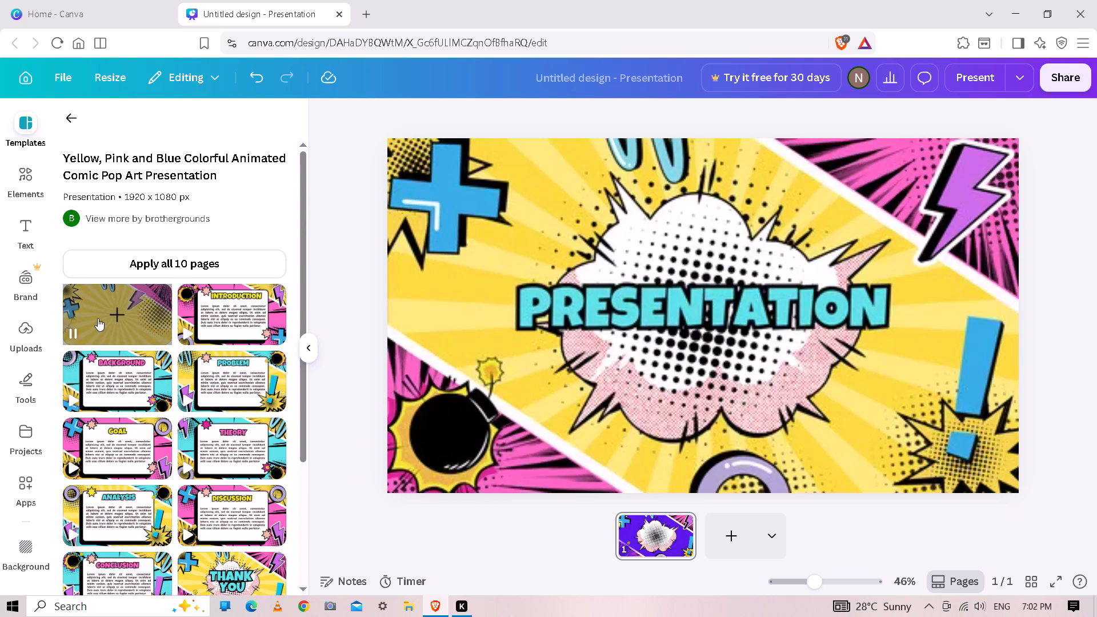
# Replace the "PRESENTATION" title text in the centre of the slide with "ONE PIECE".
pyautogui.click(721, 312)
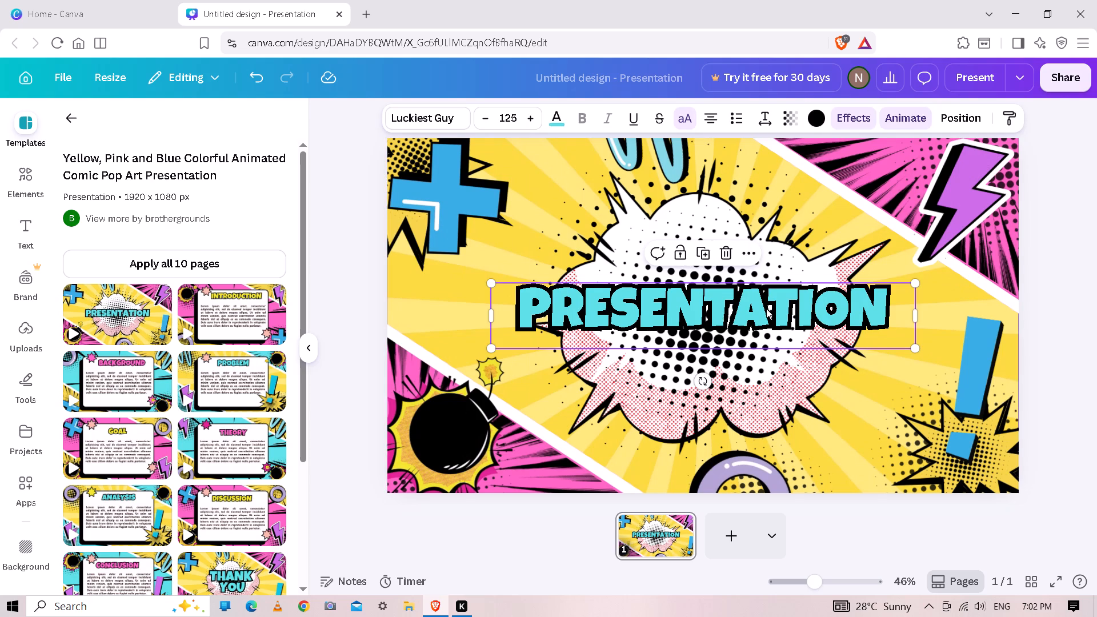
pyautogui.doubleClick(899, 300)
pyautogui.press('BackSpace')
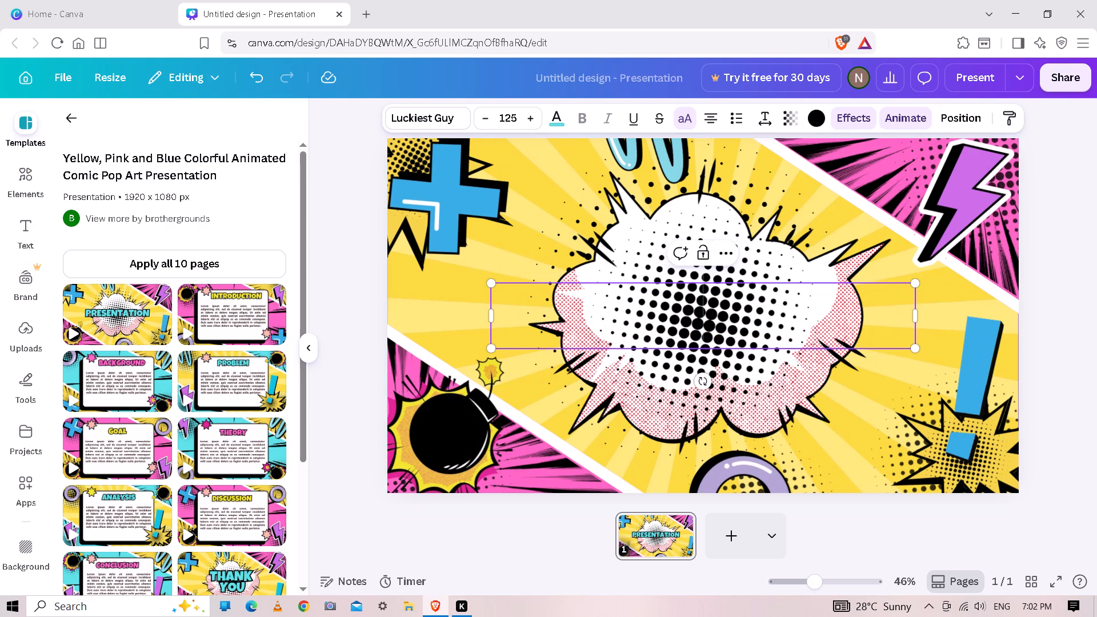
pyautogui.write('ONE')
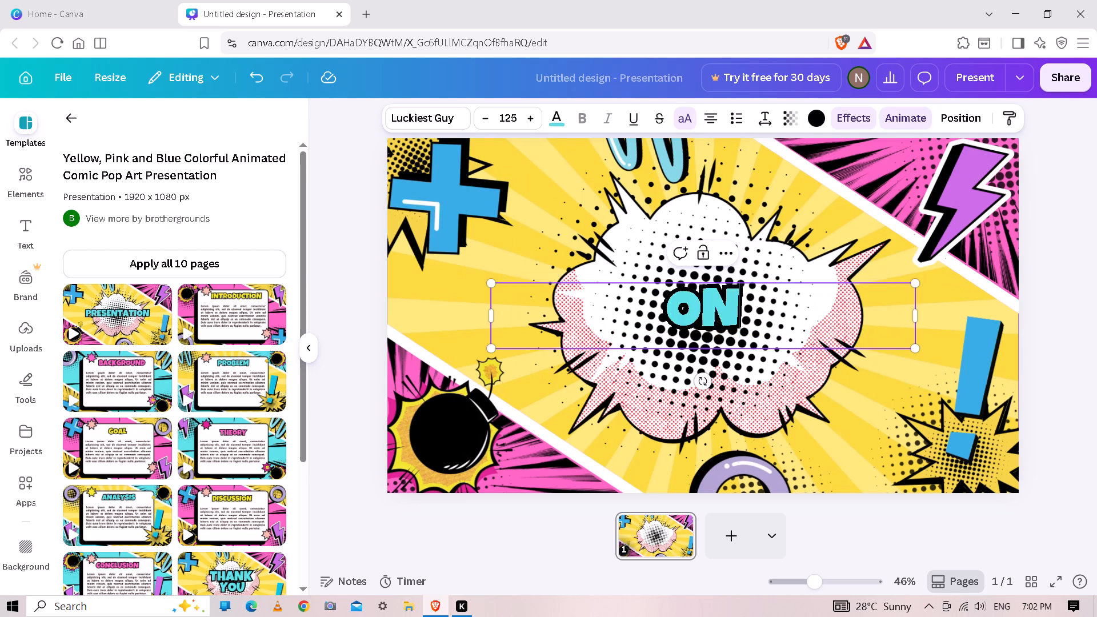
pyautogui.press('space')
pyautogui.write('PIECE')
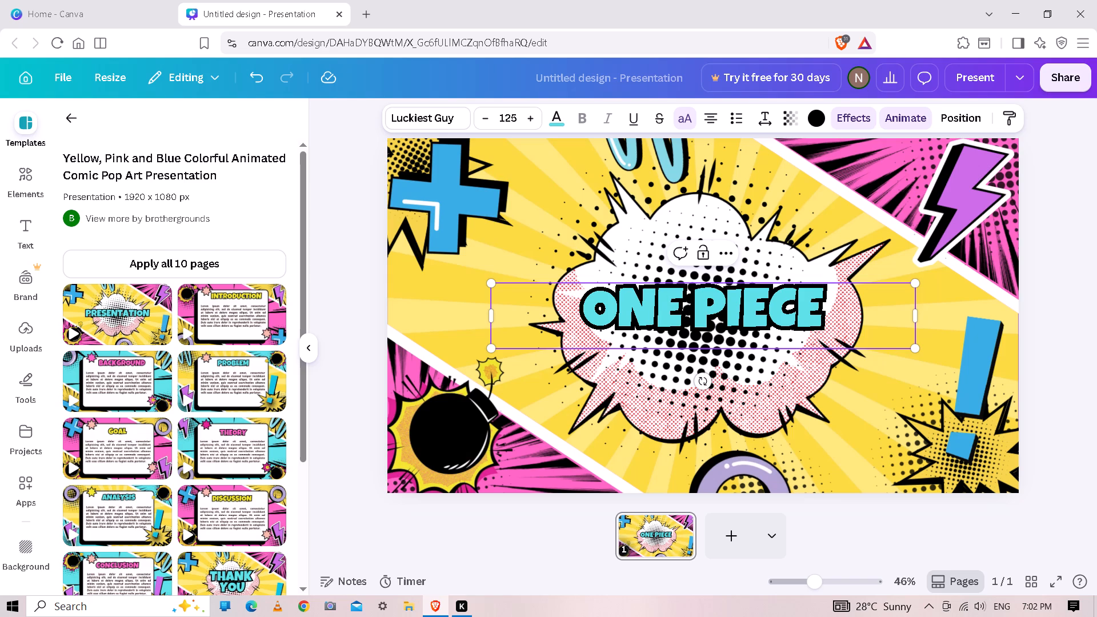
pyautogui.press('Return')
pyautogui.press('BackSpace')
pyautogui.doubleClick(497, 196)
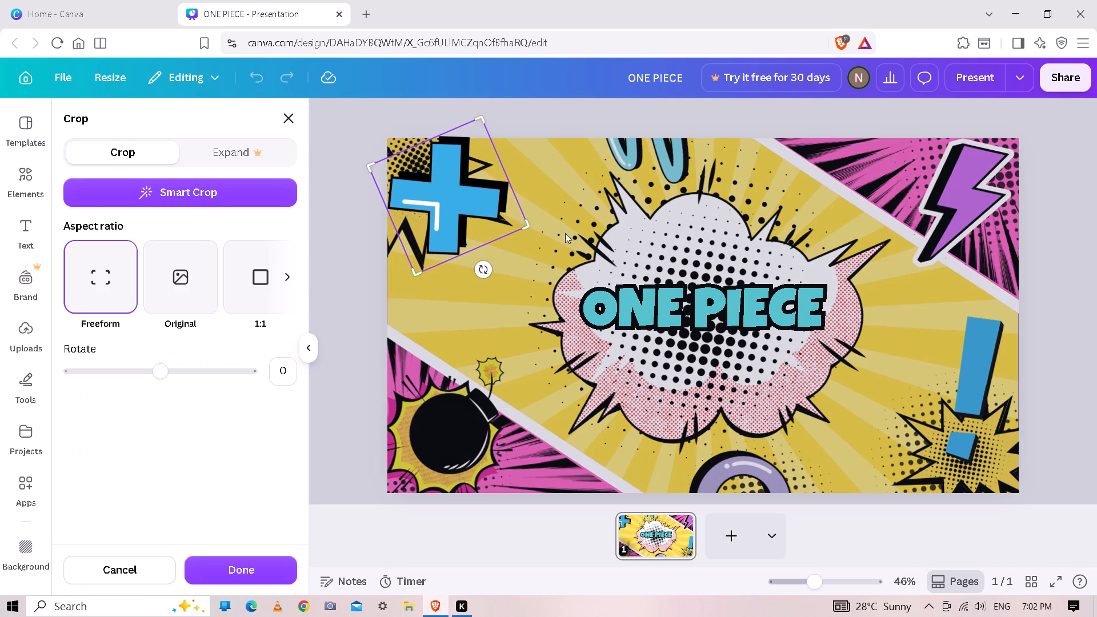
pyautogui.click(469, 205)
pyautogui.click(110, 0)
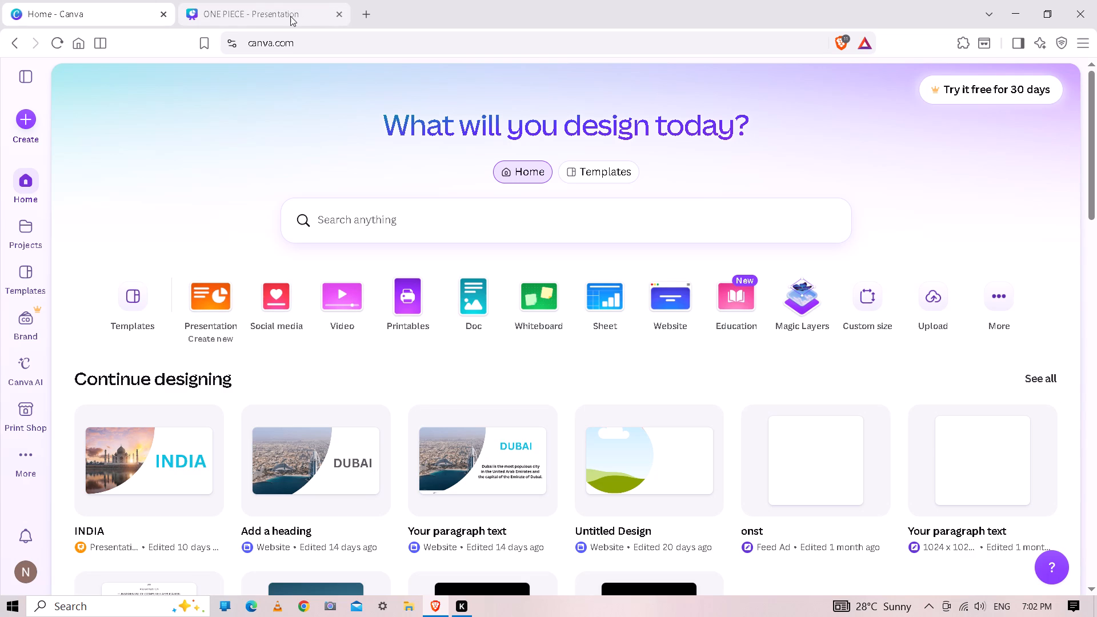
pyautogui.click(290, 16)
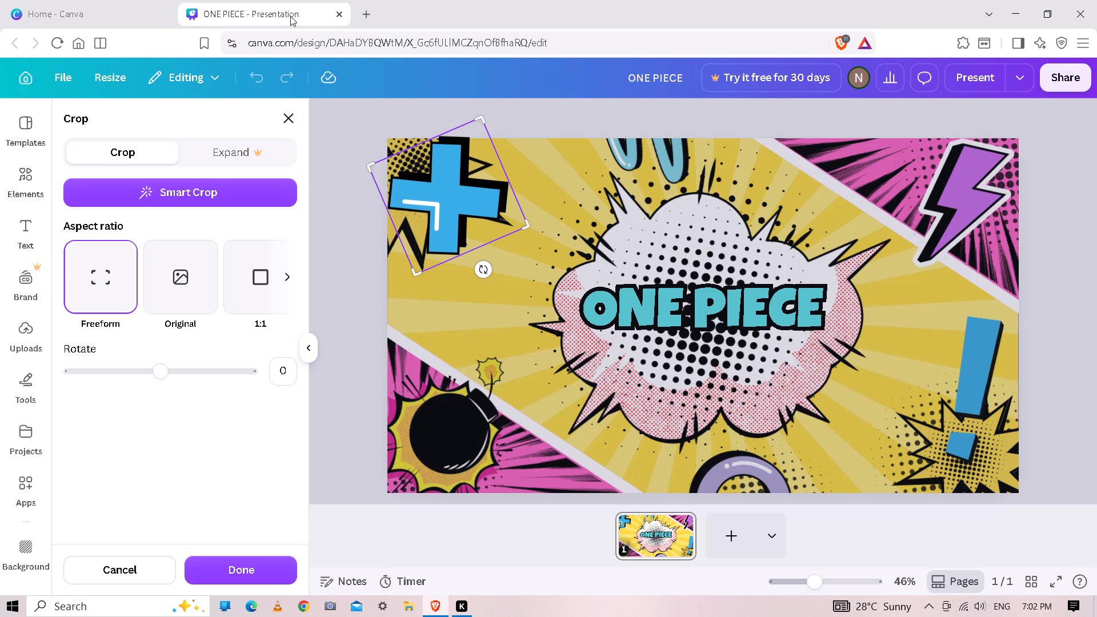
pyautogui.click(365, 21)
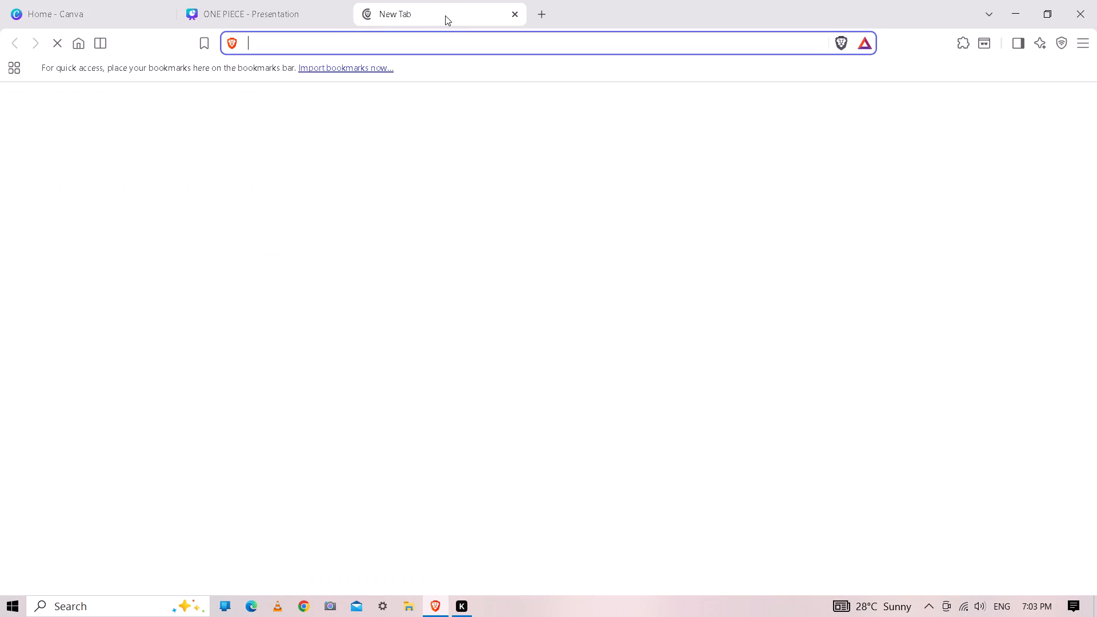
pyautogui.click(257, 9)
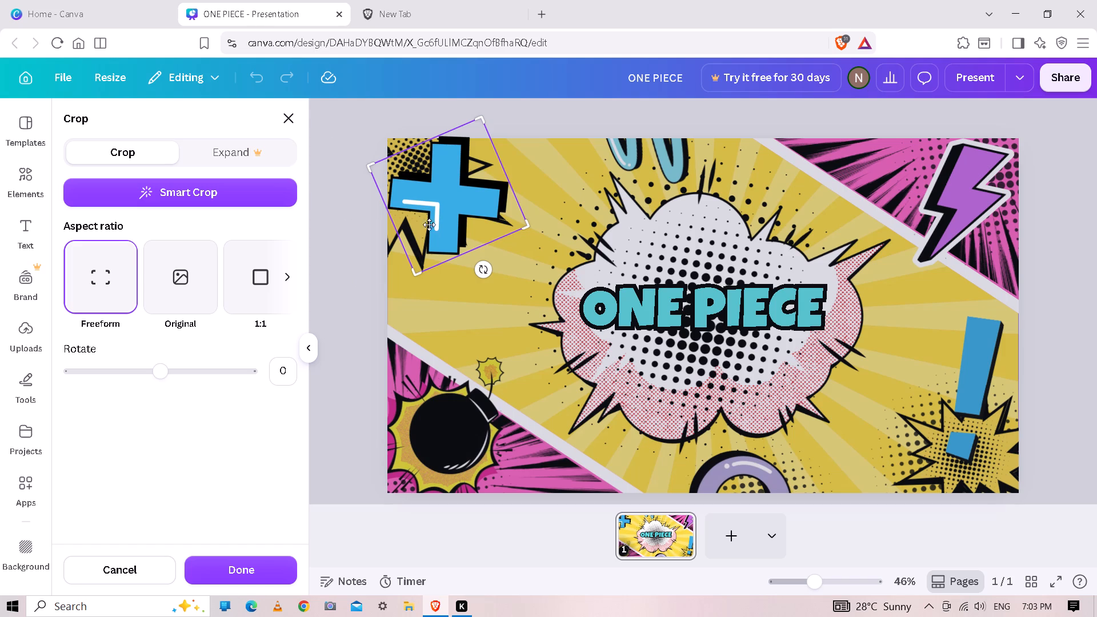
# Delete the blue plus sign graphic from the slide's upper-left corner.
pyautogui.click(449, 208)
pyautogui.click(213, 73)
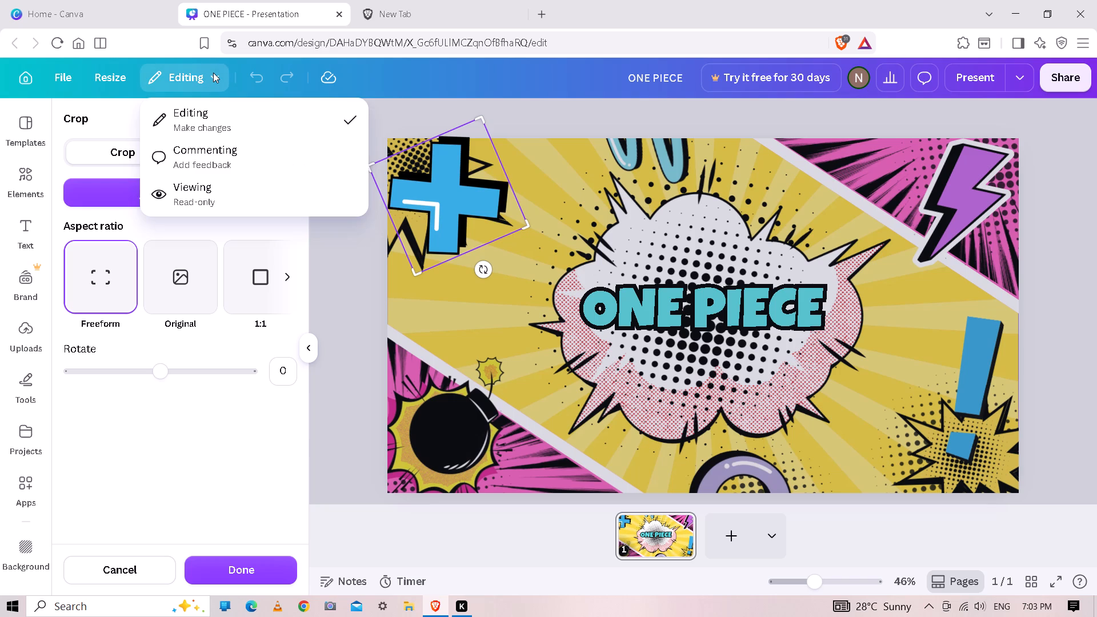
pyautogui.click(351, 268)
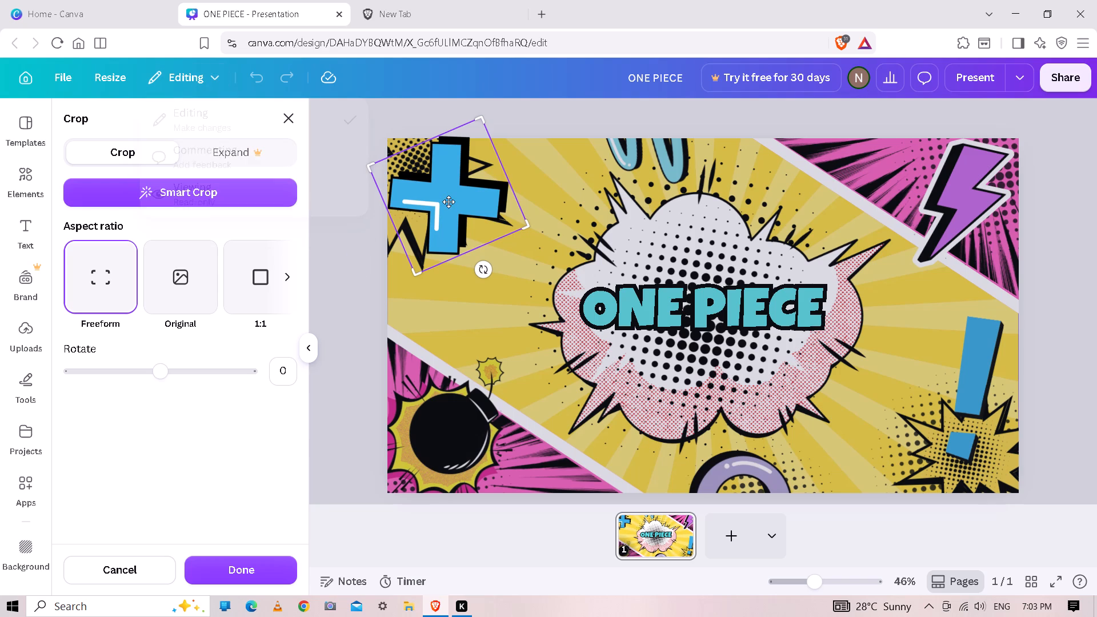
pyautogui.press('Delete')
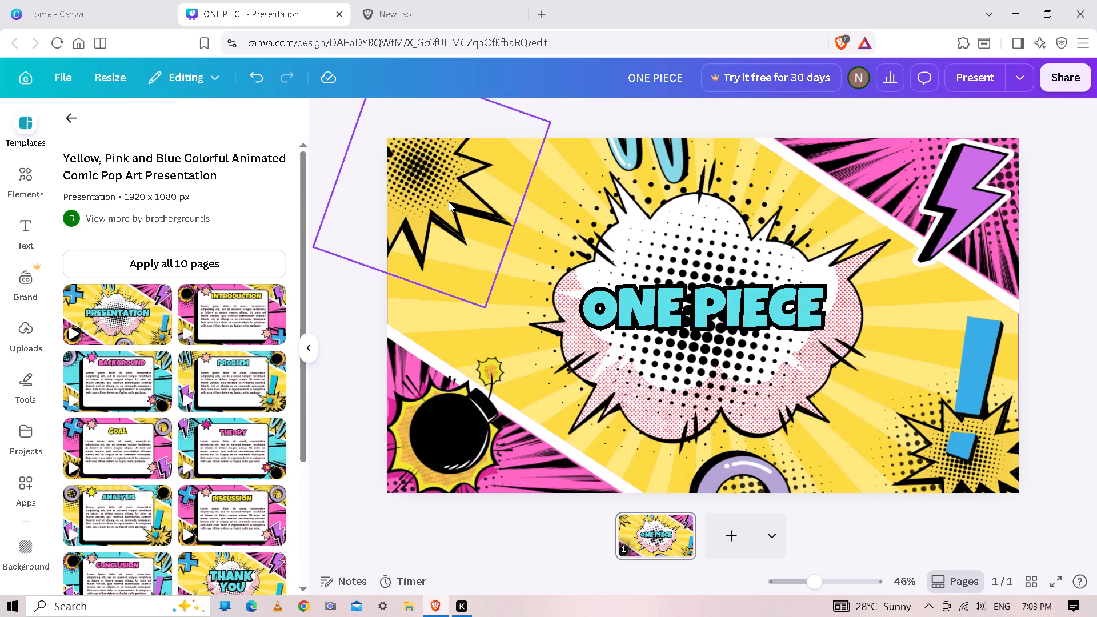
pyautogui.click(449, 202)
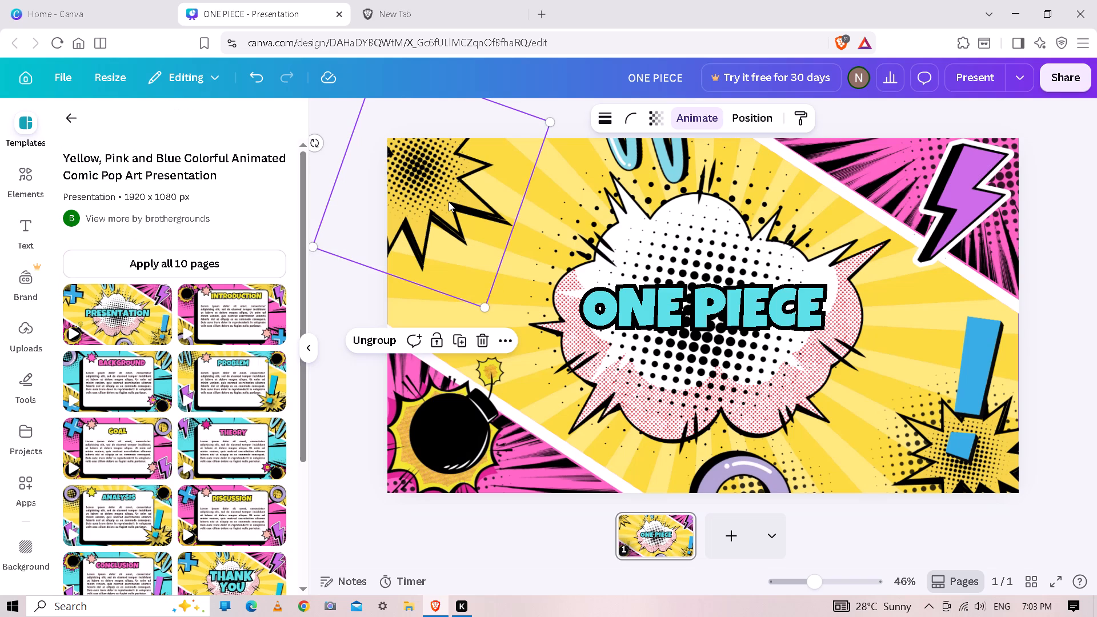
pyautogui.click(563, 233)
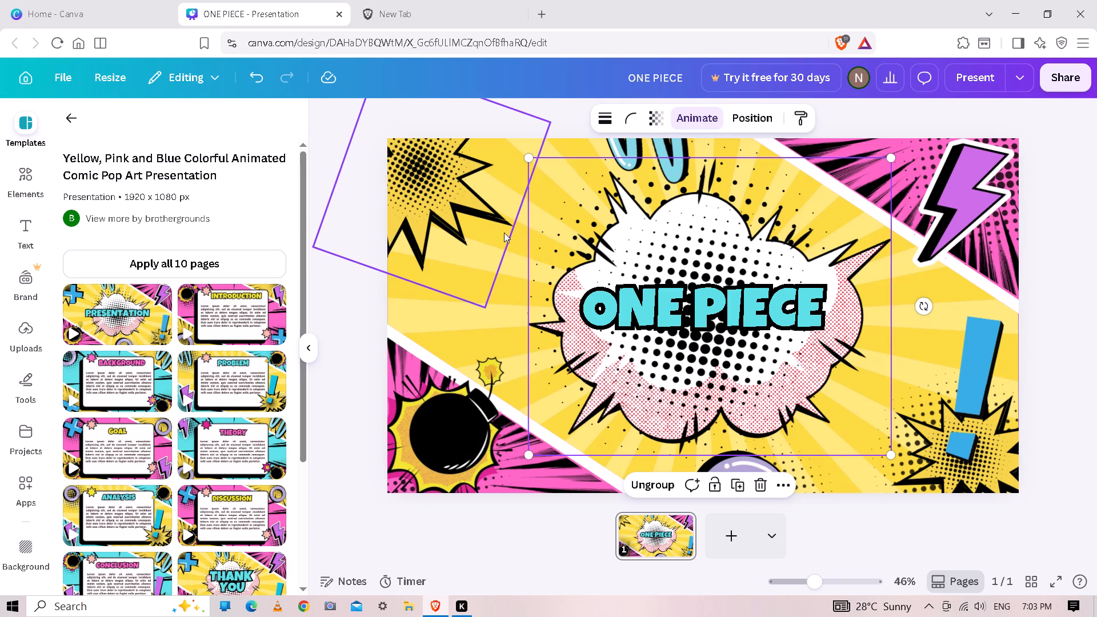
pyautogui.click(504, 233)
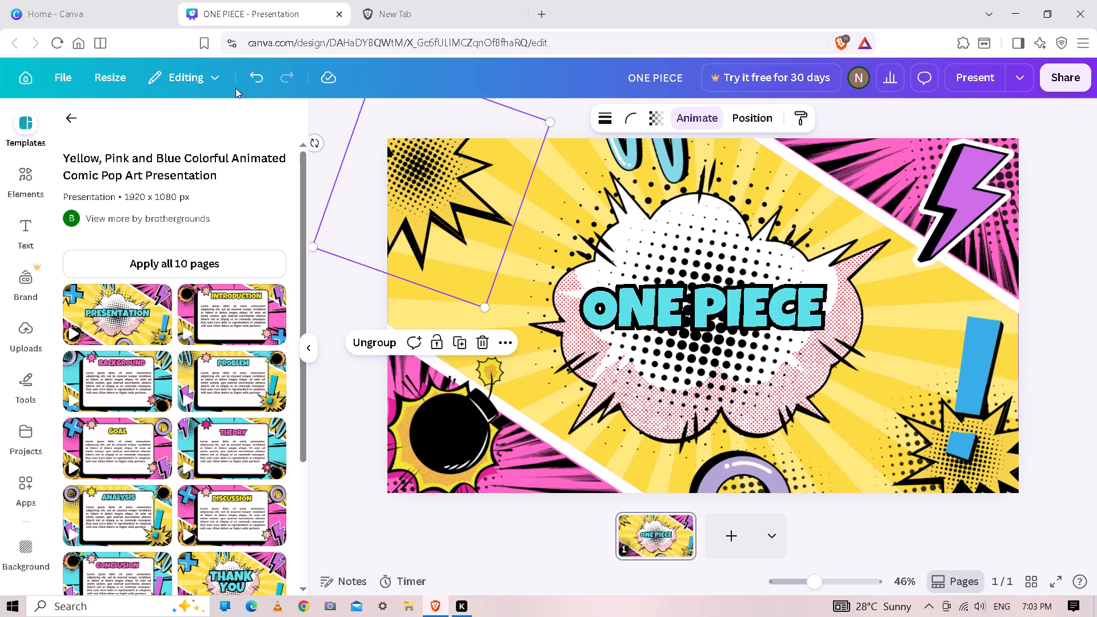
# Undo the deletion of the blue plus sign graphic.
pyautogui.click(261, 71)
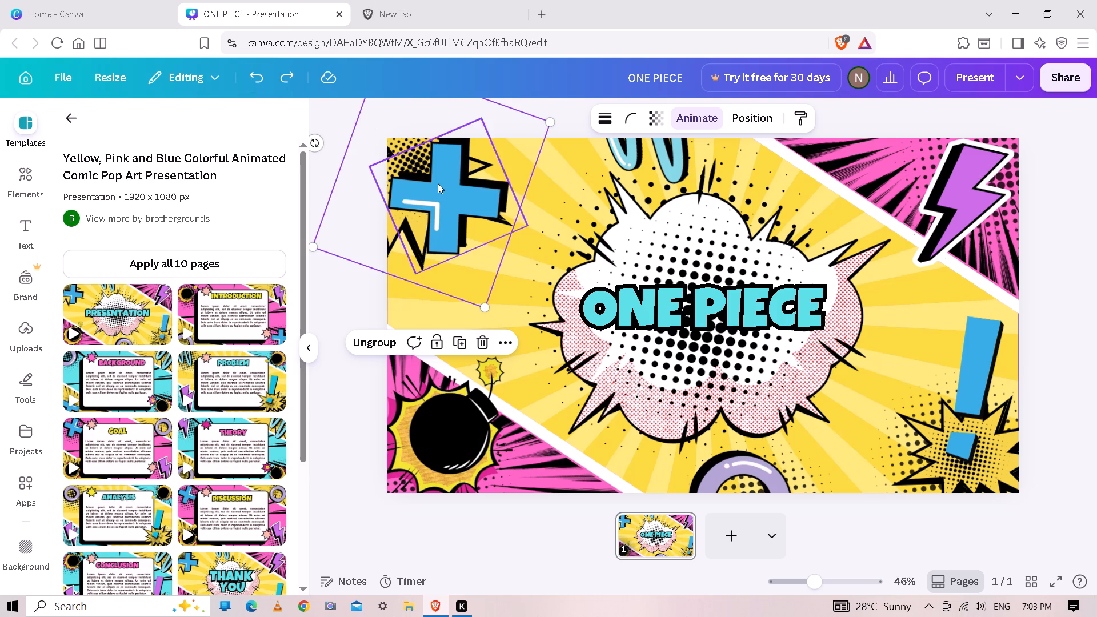
# Select the blue plus sign graphic on its own, and search the web in the empty browser tab for "LUFFY MANGA IMAGE".
pyautogui.click(438, 183)
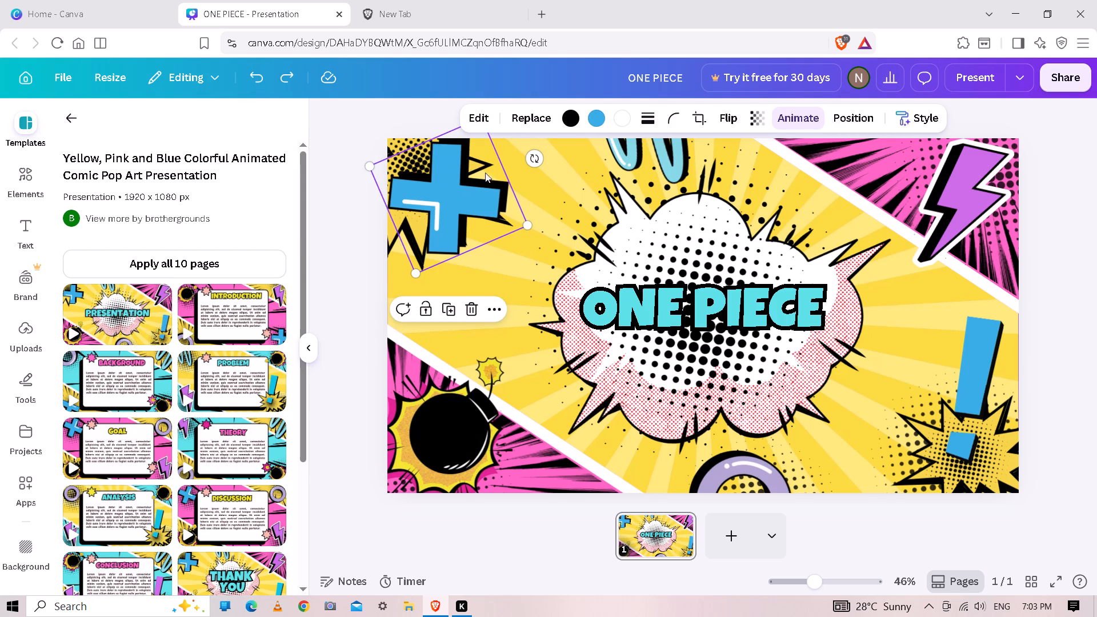
pyautogui.click(410, 0)
pyautogui.click(447, 145)
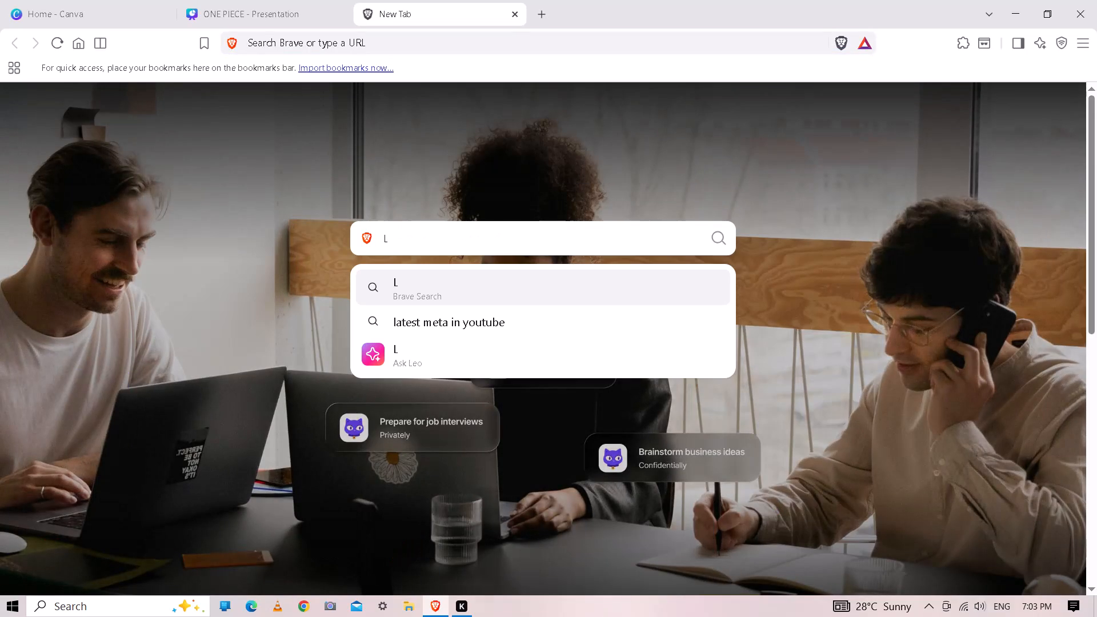
pyautogui.write('UFF')
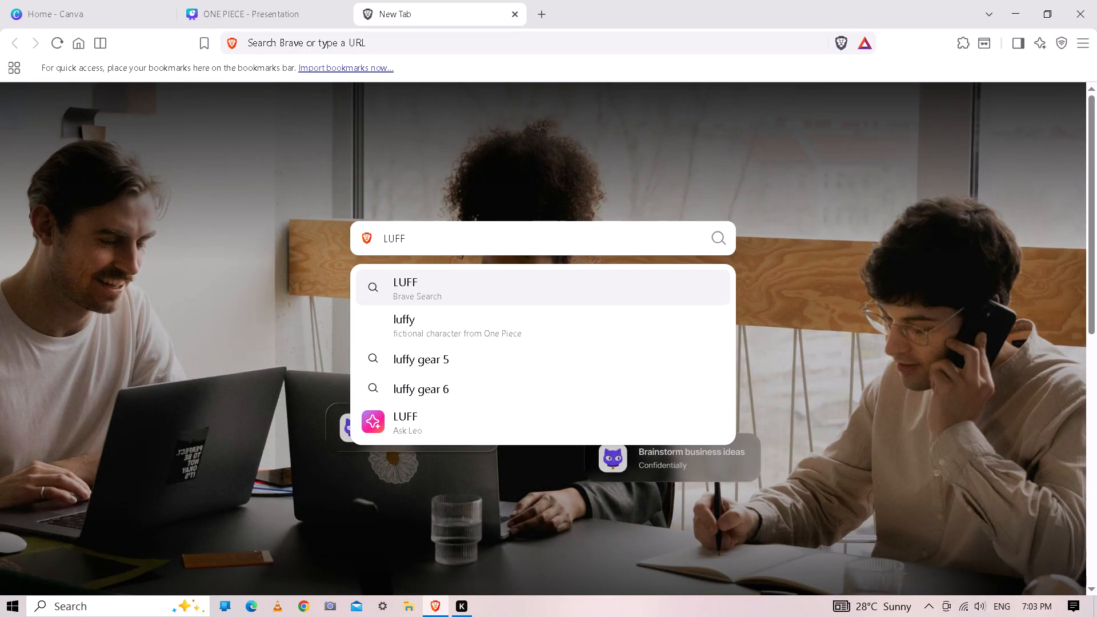
pyautogui.press('y')
pyautogui.write('G A')
pyautogui.write('IMAGE')
pyautogui.press('Return')
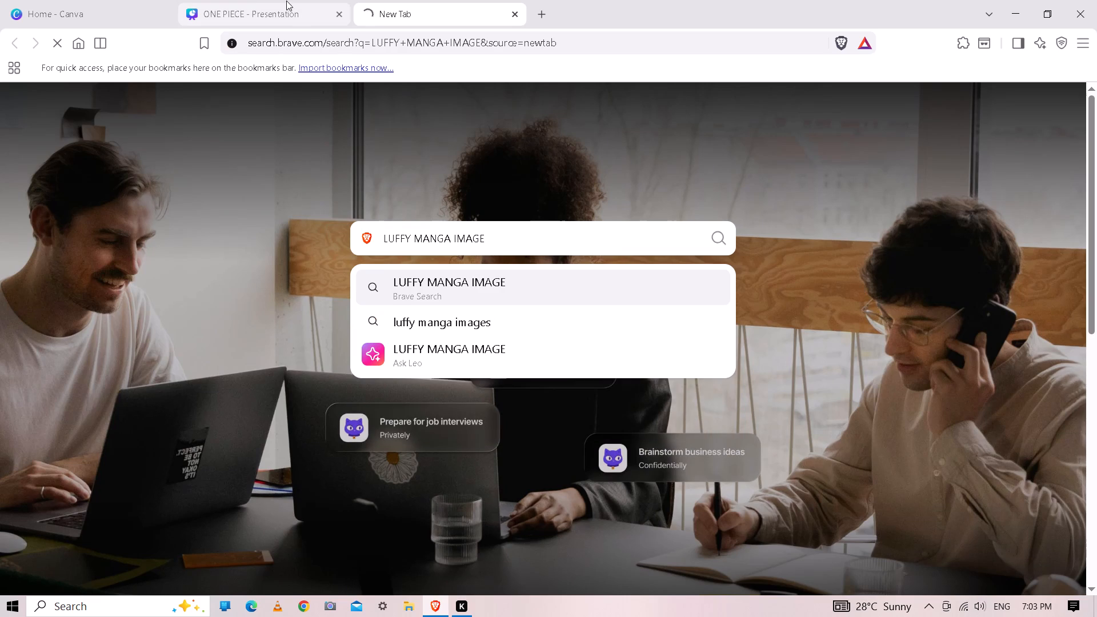
# Return to the ONE PIECE presentation and show the uploaded images.
pyautogui.click(267, 0)
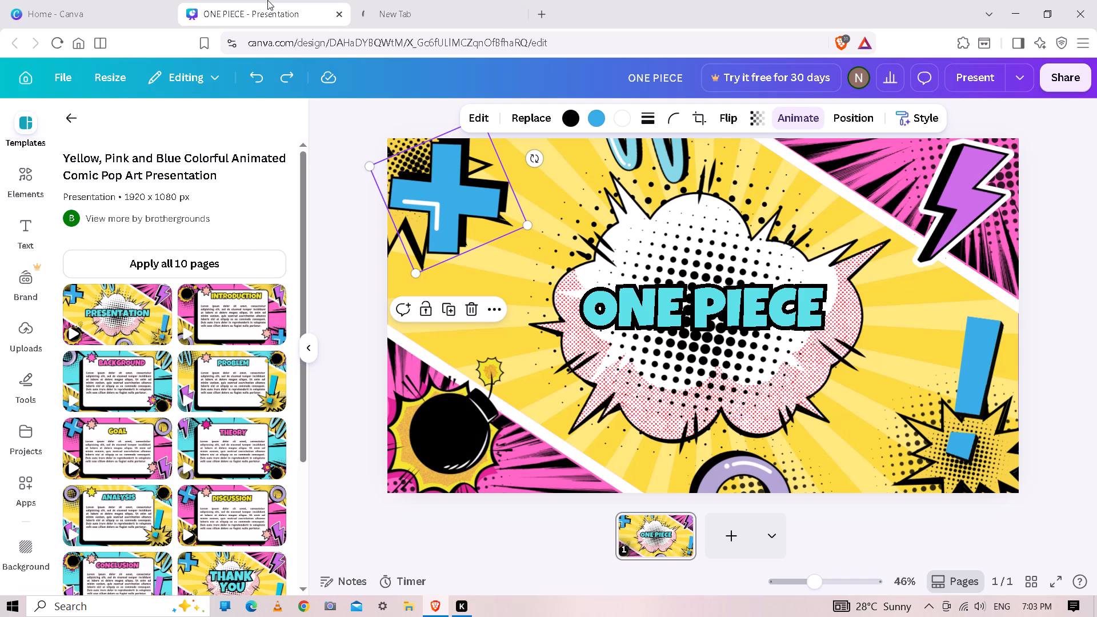
pyautogui.click(20, 333)
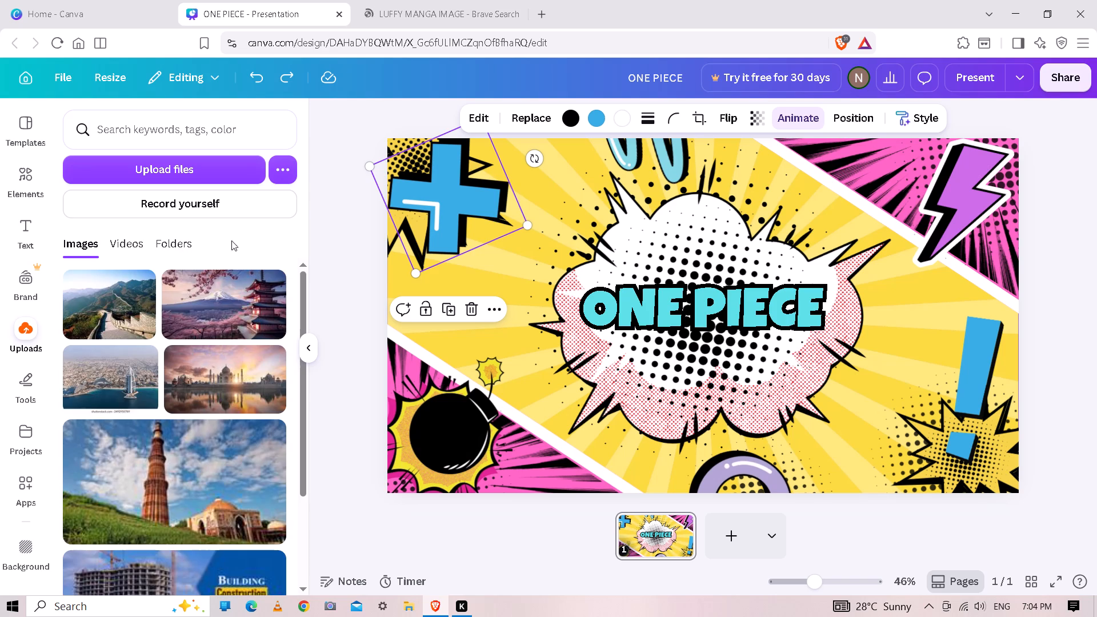
pyautogui.click(242, 238)
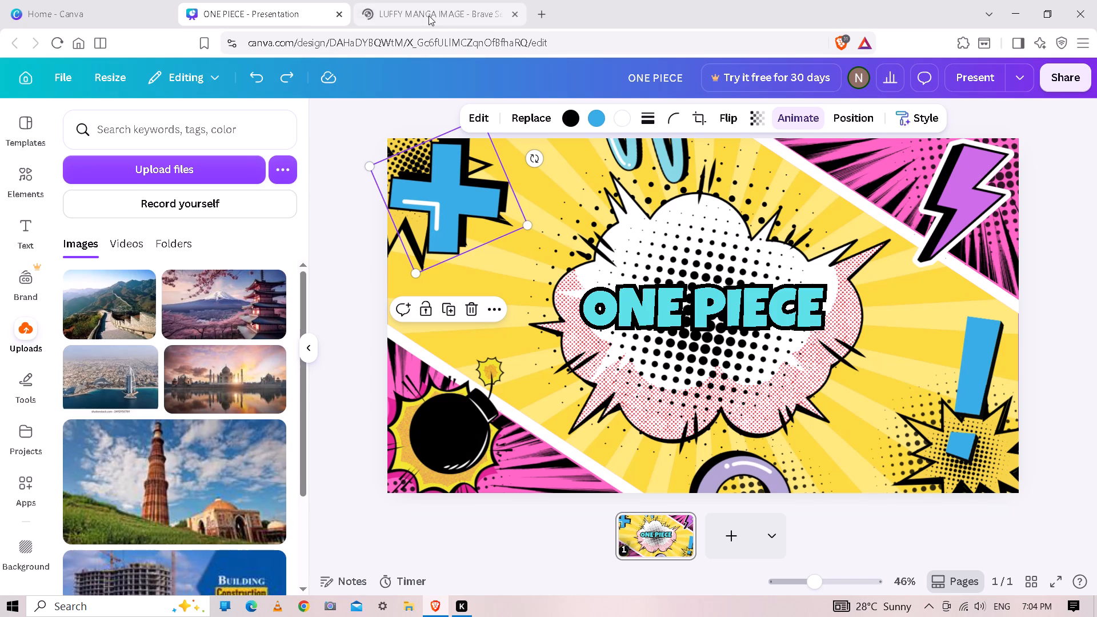
# Go back to the "LUFFY MANGA IMAGE" web search and show its image results.
pyautogui.click(429, 15)
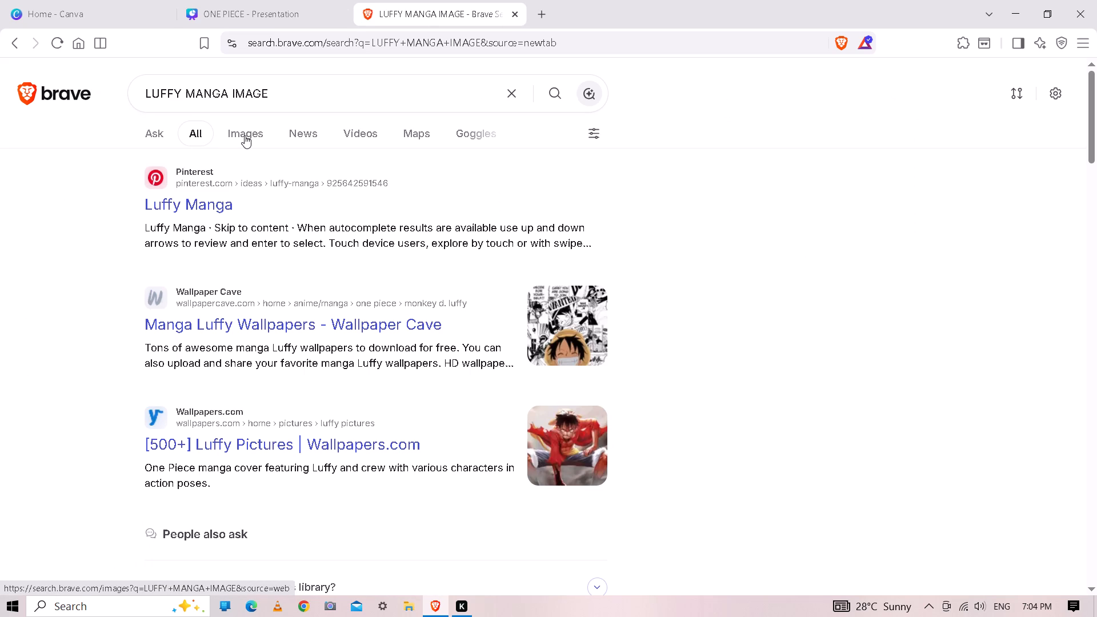
pyautogui.click(673, 193)
pyautogui.click(251, 139)
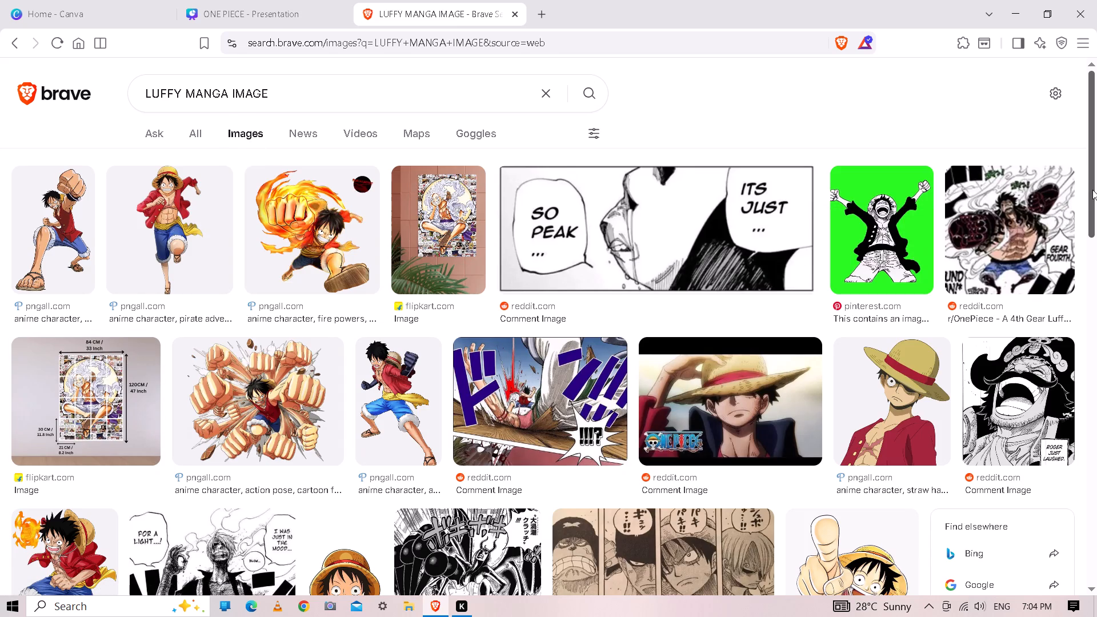
# Look through the Luffy image results for a manga picture that suits the title slide.
pyautogui.moveTo(1092, 190); pyautogui.dragTo(1096, 214)
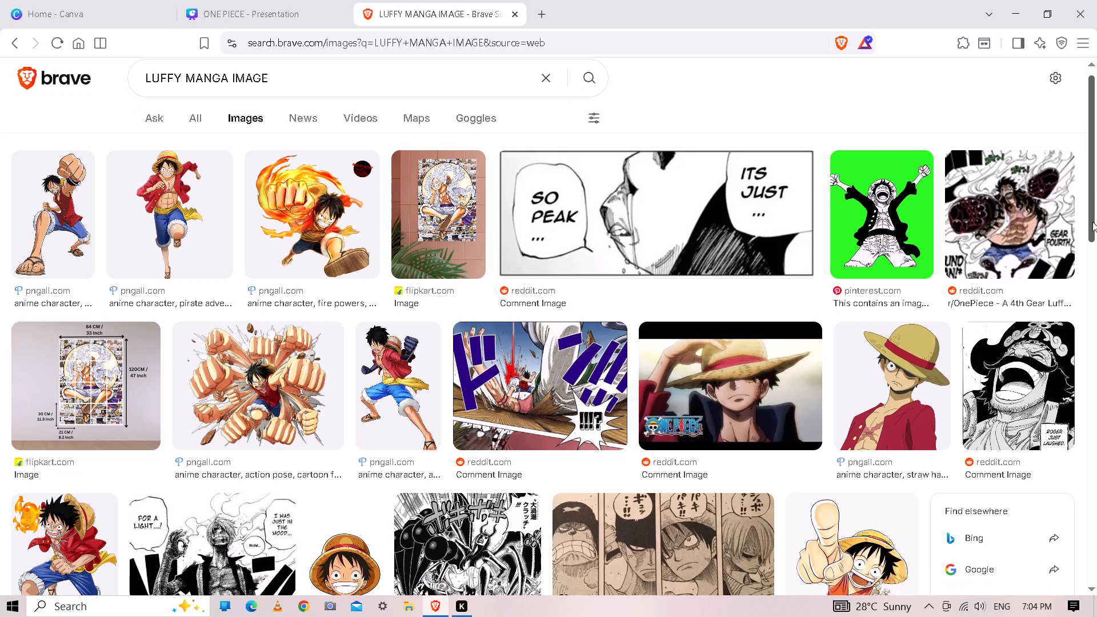
pyautogui.moveTo(1090, 217); pyautogui.dragTo(1096, 294)
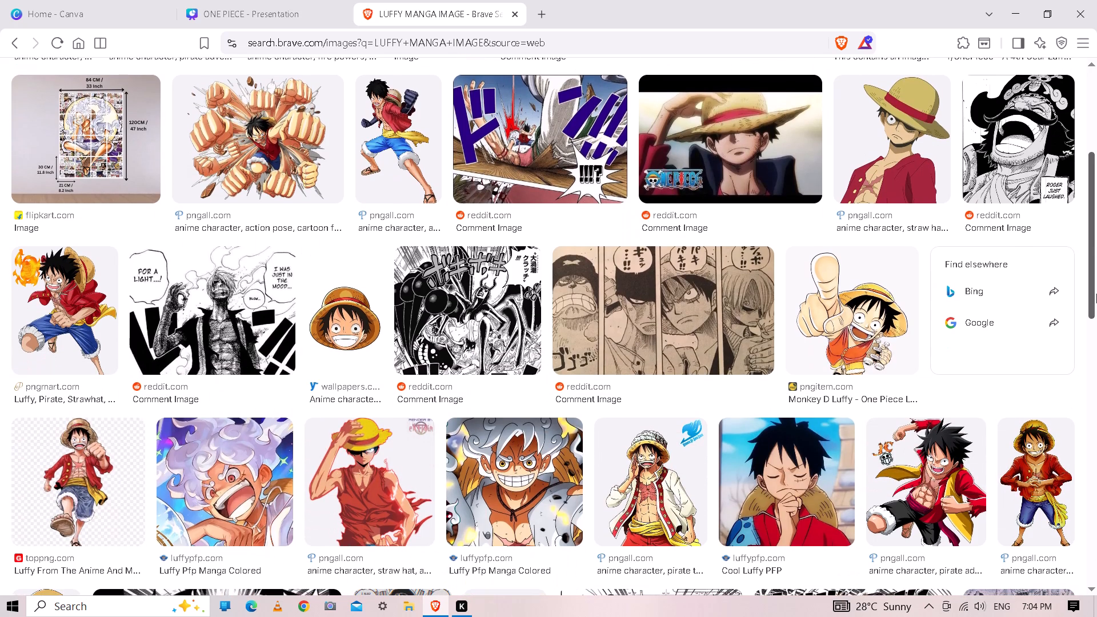
pyautogui.moveTo(1096, 294); pyautogui.dragTo(1096, 369)
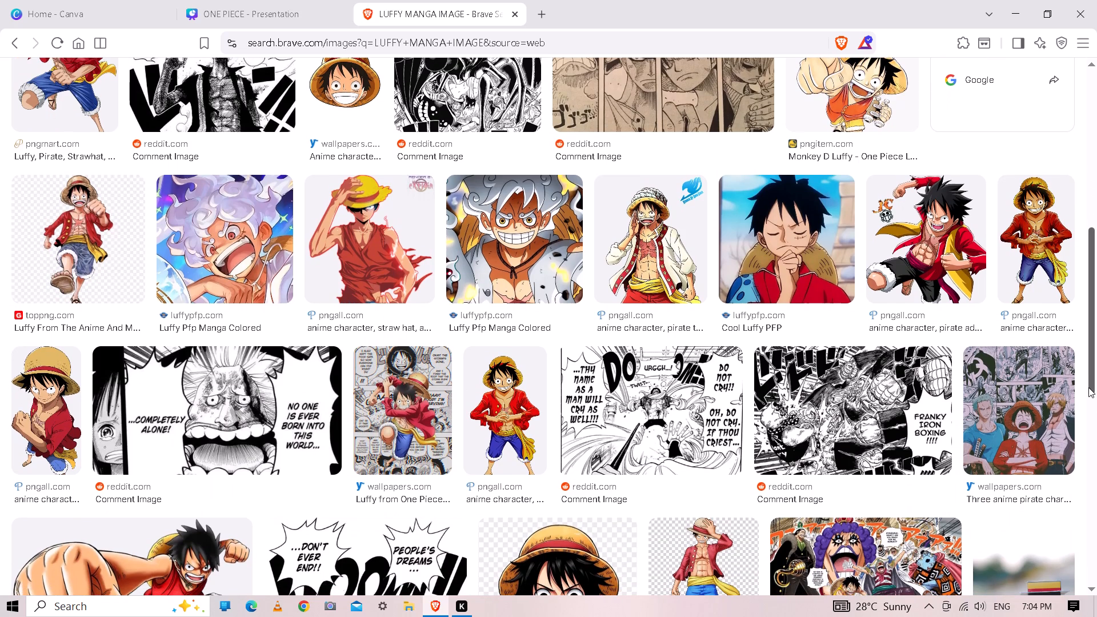
pyautogui.moveTo(1088, 383); pyautogui.dragTo(1092, 392)
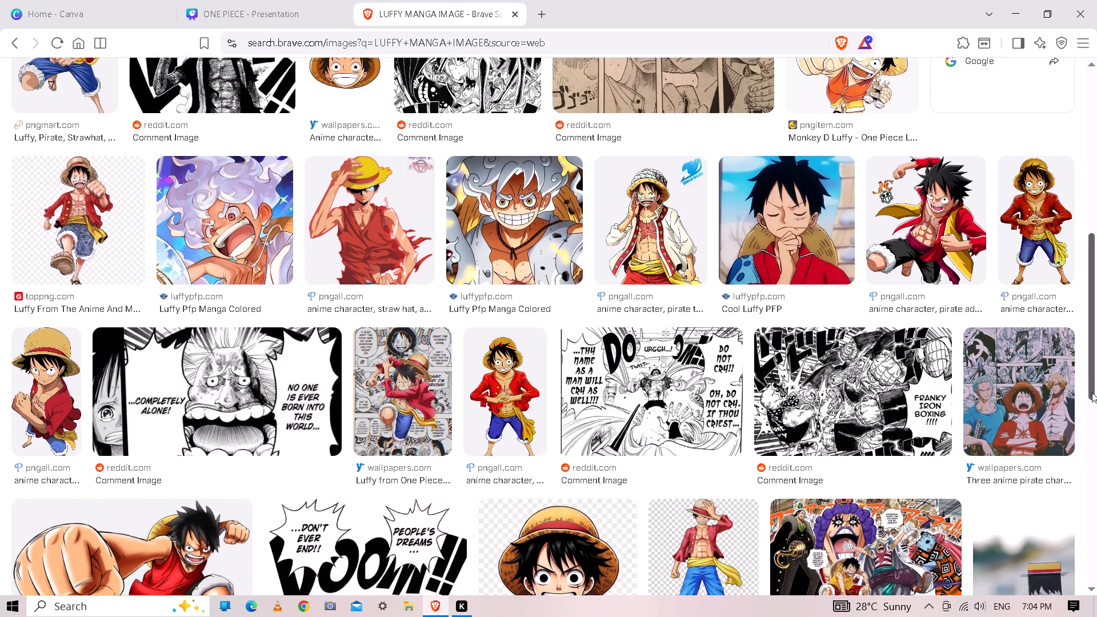
pyautogui.moveTo(1092, 392); pyautogui.dragTo(1096, 490)
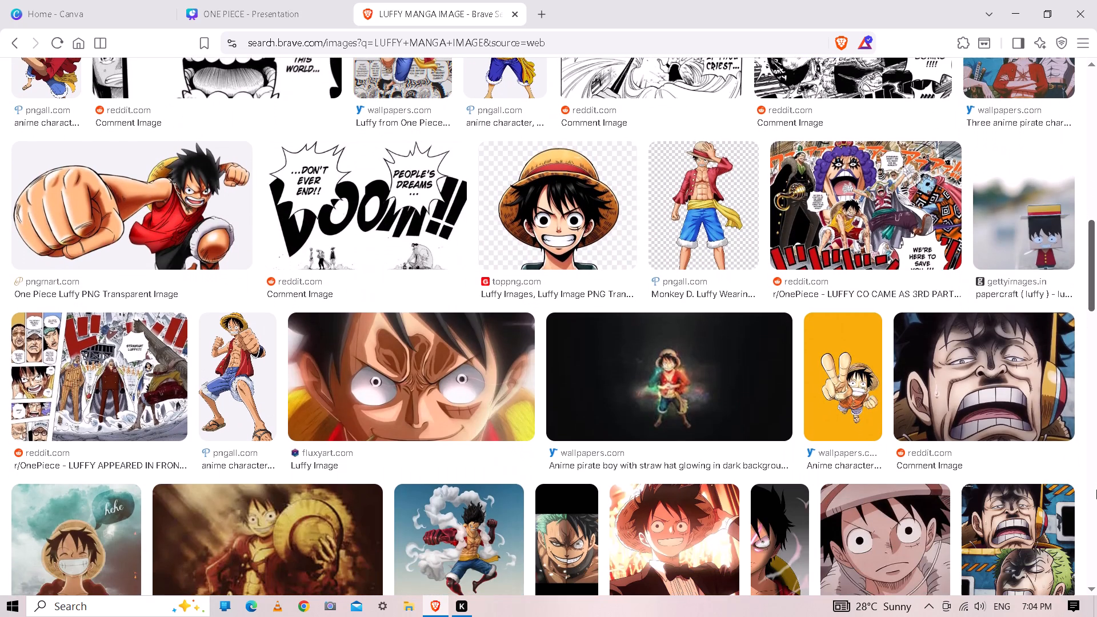
pyautogui.moveTo(1096, 490); pyautogui.dragTo(1096, 256)
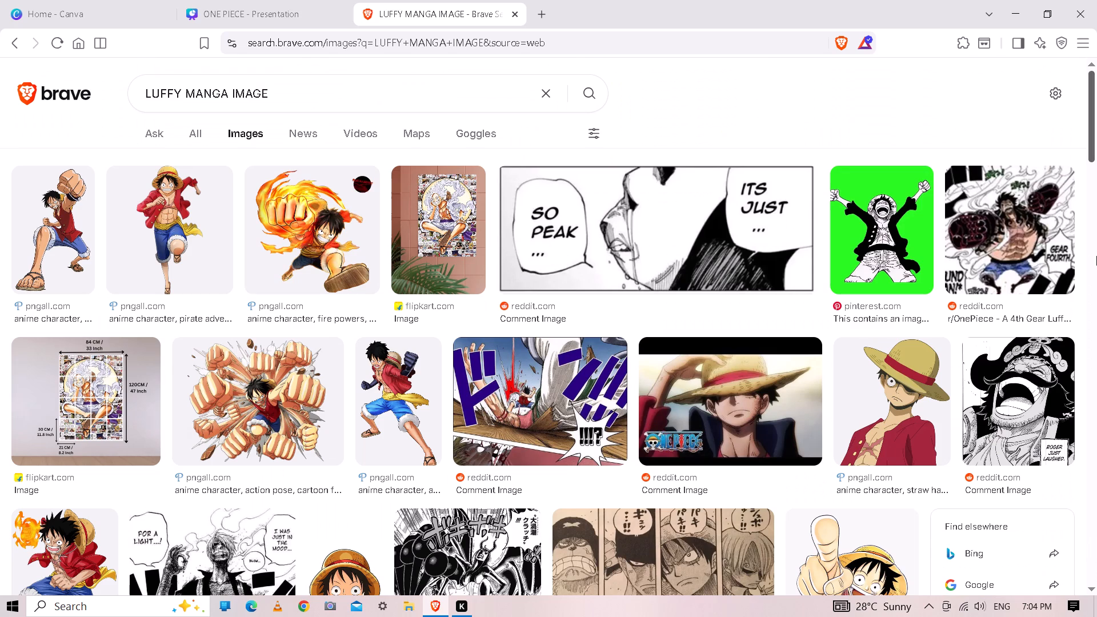
pyautogui.moveTo(1096, 256); pyautogui.dragTo(1096, 253)
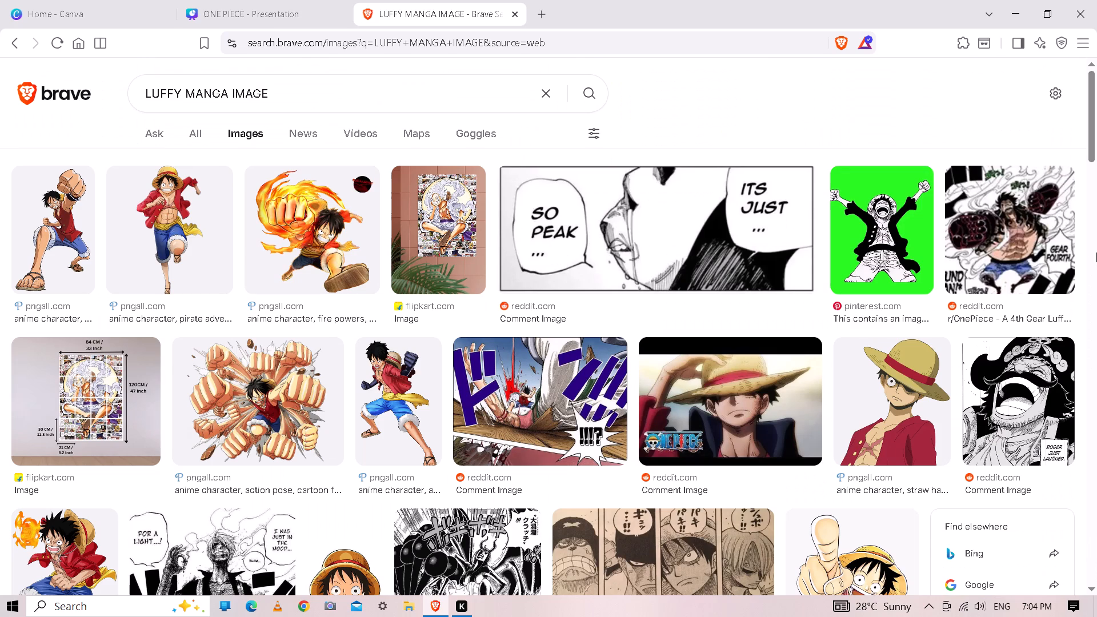
pyautogui.click(1096, 253)
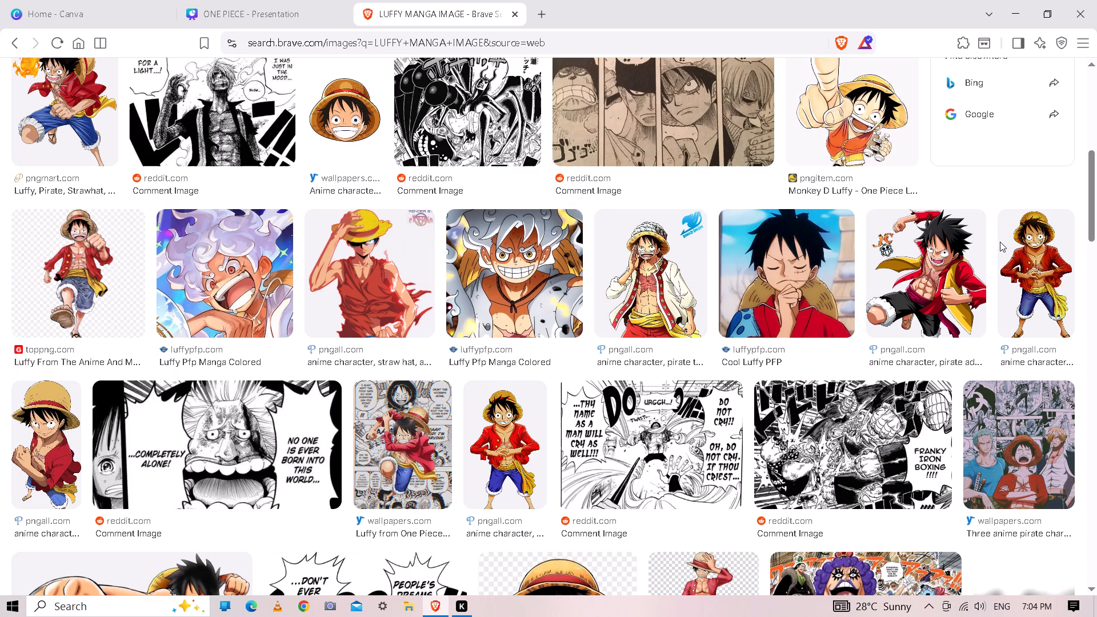
pyautogui.click(1094, 123)
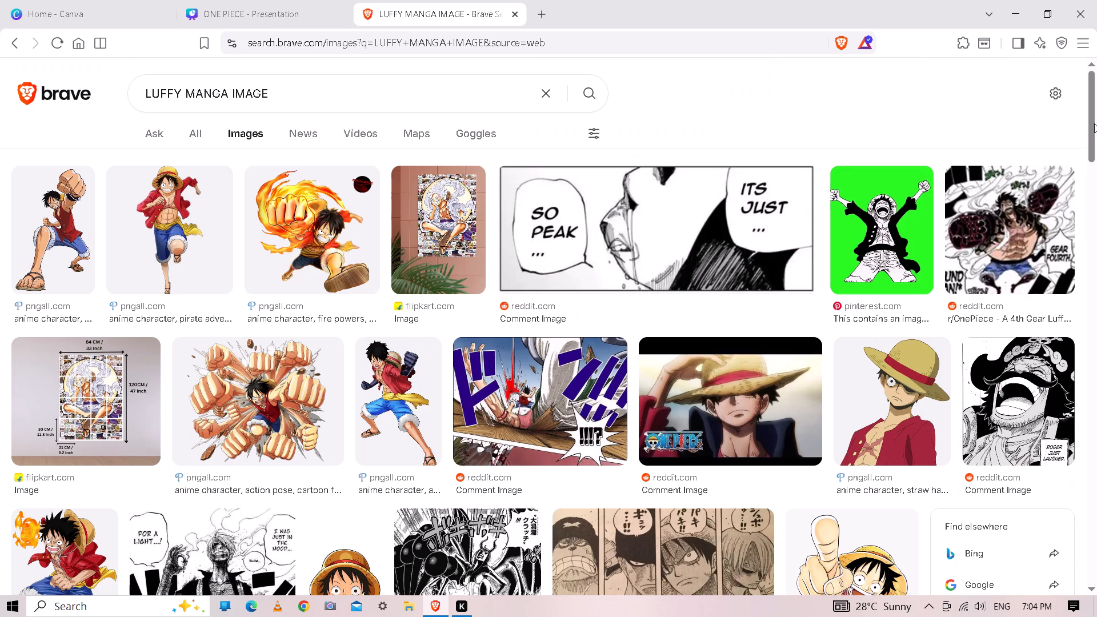
# Bring the Gear Fourth Luffy manga picture from the first row of image results into the Canva presentation's uploads.
pyautogui.moveTo(1029, 216); pyautogui.dragTo(903, 191)
pyautogui.moveTo(903, 191); pyautogui.dragTo(760, 155)
pyautogui.moveTo(760, 155); pyautogui.dragTo(708, 135)
pyautogui.moveTo(708, 135); pyautogui.dragTo(827, 113)
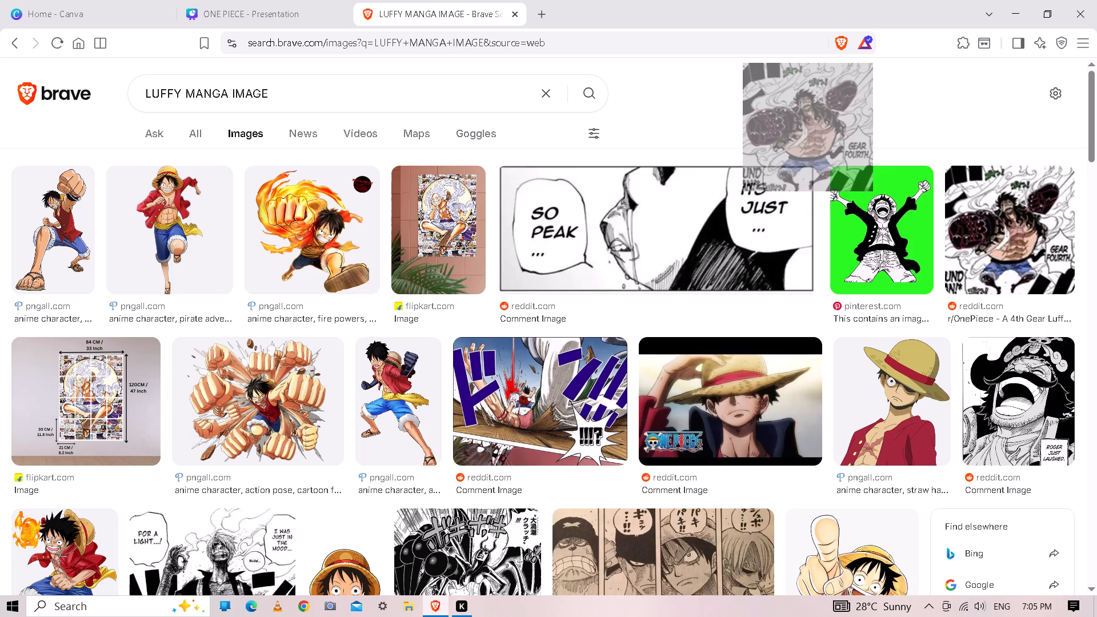
pyautogui.click(910, 110)
pyautogui.moveTo(1015, 215); pyautogui.dragTo(975, 210)
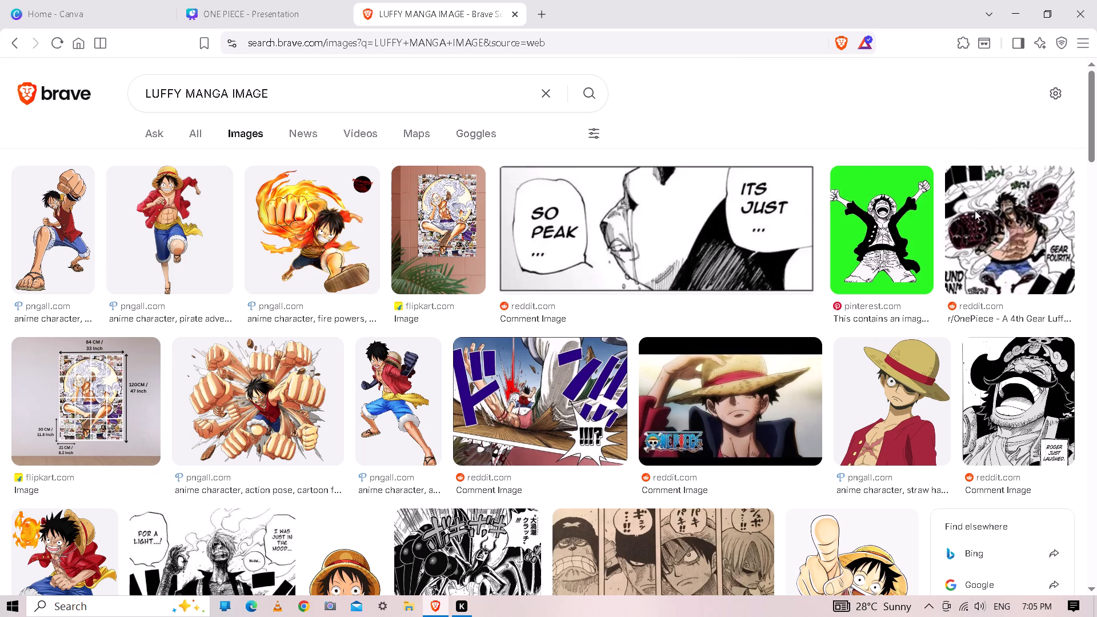
pyautogui.moveTo(975, 210); pyautogui.dragTo(283, 0)
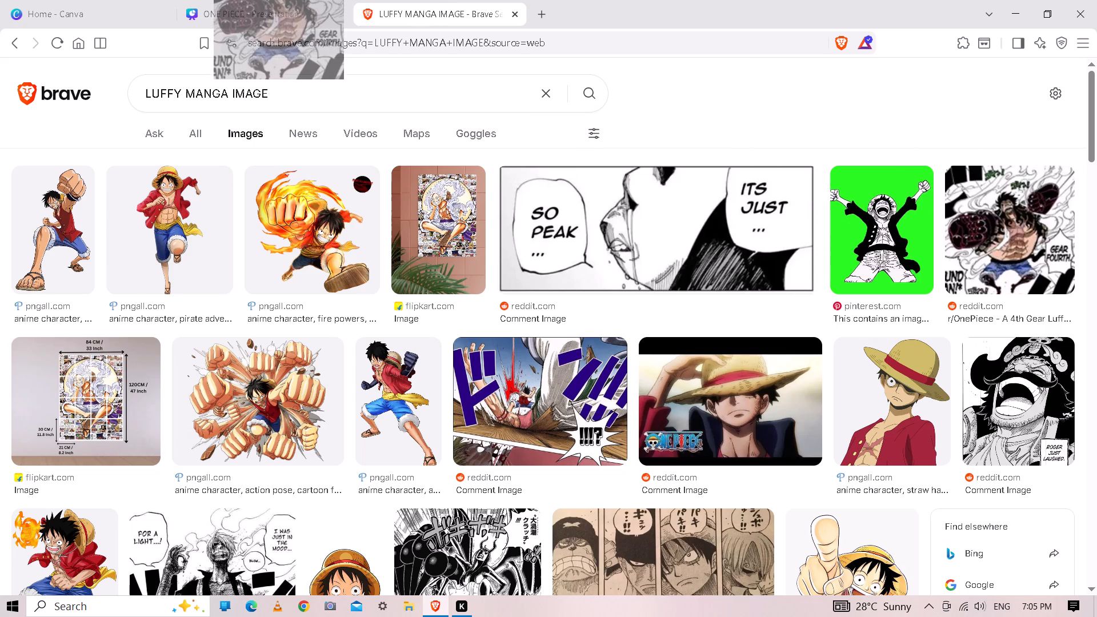
pyautogui.moveTo(283, 0); pyautogui.dragTo(177, 398)
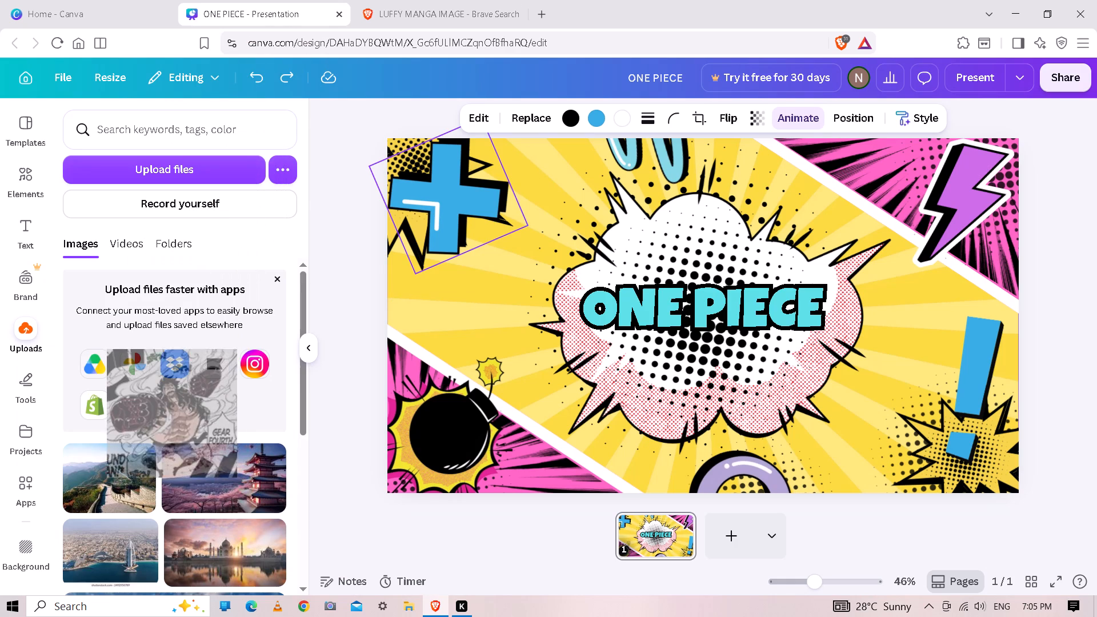
pyautogui.moveTo(177, 398); pyautogui.dragTo(195, 418)
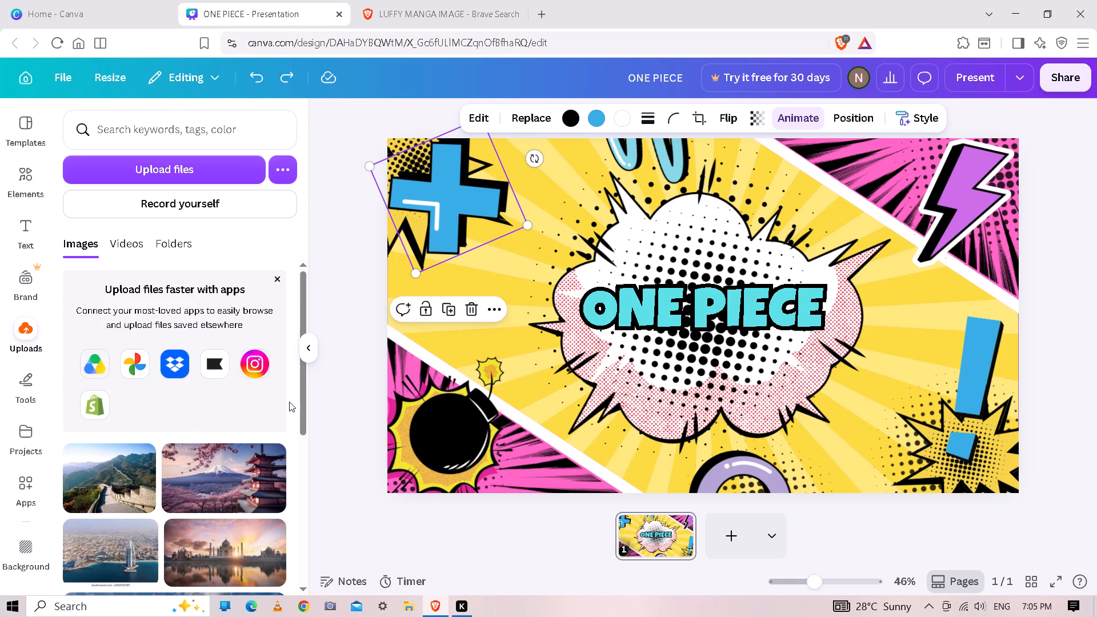
# Replace the blue plus sign graphic in the slide's upper-left corner with the uploaded Gear Fourth Luffy manga picture.
pyautogui.moveTo(305, 400); pyautogui.dragTo(304, 440)
pyautogui.moveTo(304, 440); pyautogui.dragTo(303, 438)
pyautogui.moveTo(303, 424); pyautogui.dragTo(301, 467)
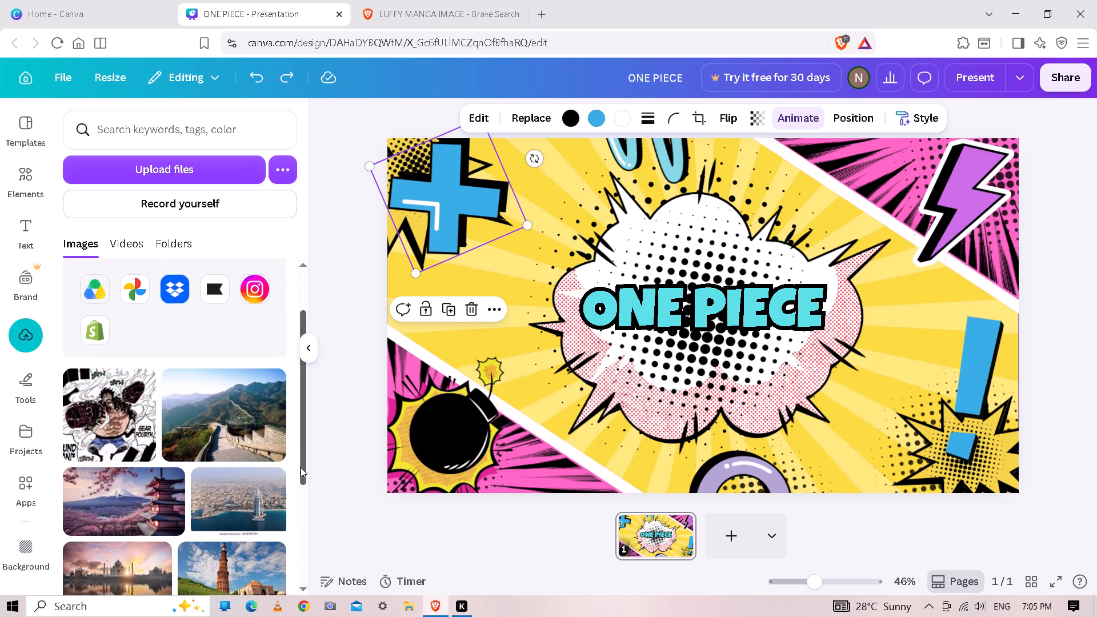
pyautogui.moveTo(301, 467); pyautogui.dragTo(301, 450)
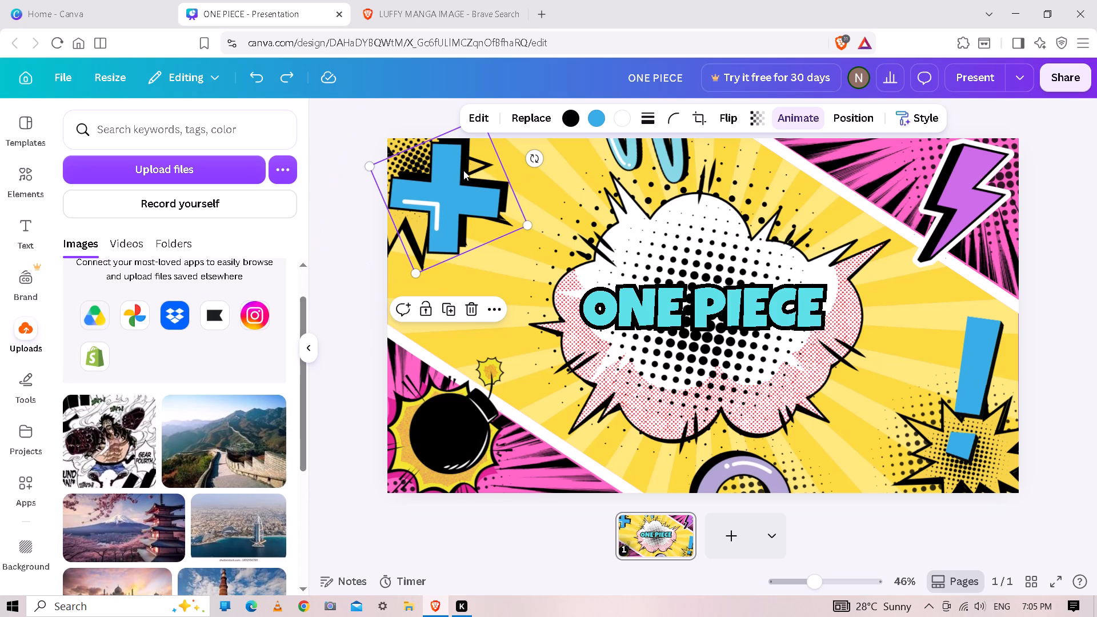
pyautogui.click(538, 110)
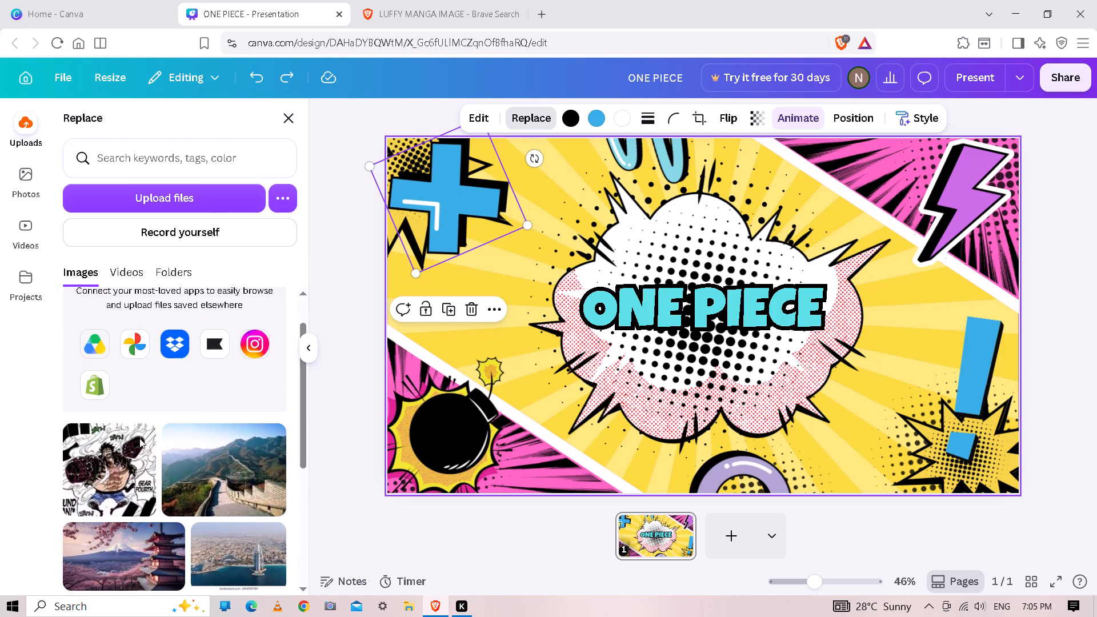
pyautogui.click(117, 450)
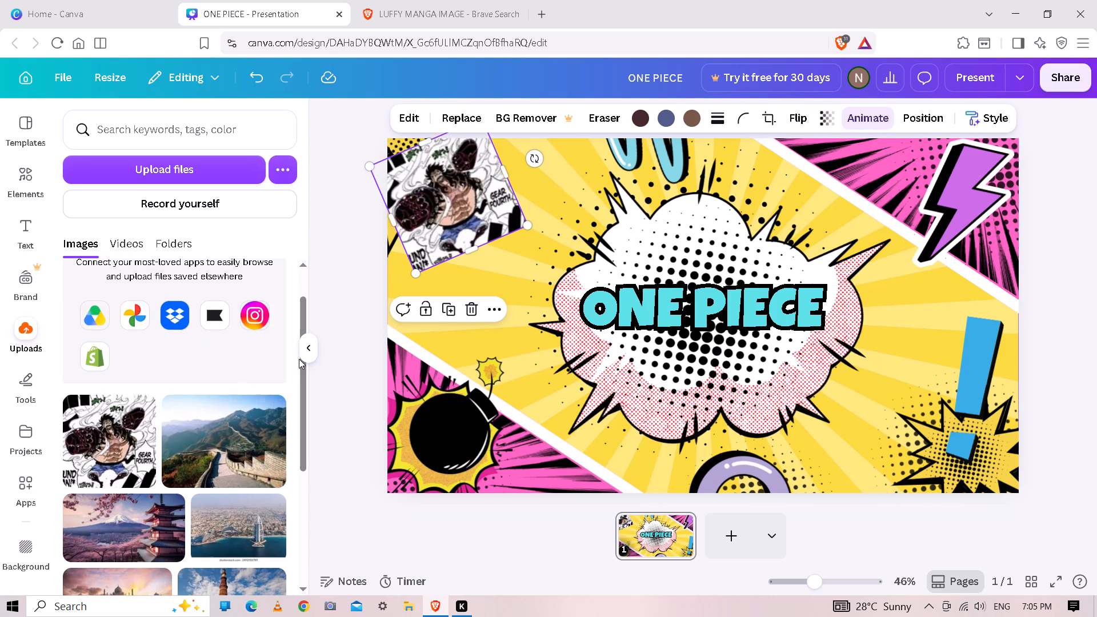
pyautogui.click(345, 356)
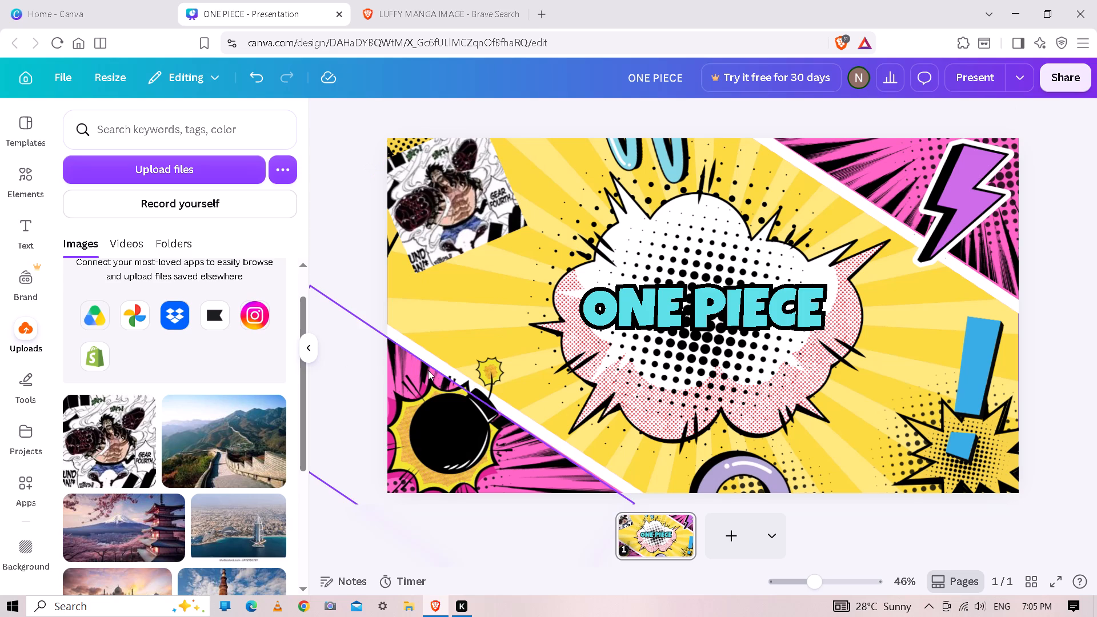
# With the bomb graphic in the slide's lower-left corner selected, search the web for pictures of "one piece manga images".
pyautogui.click(460, 414)
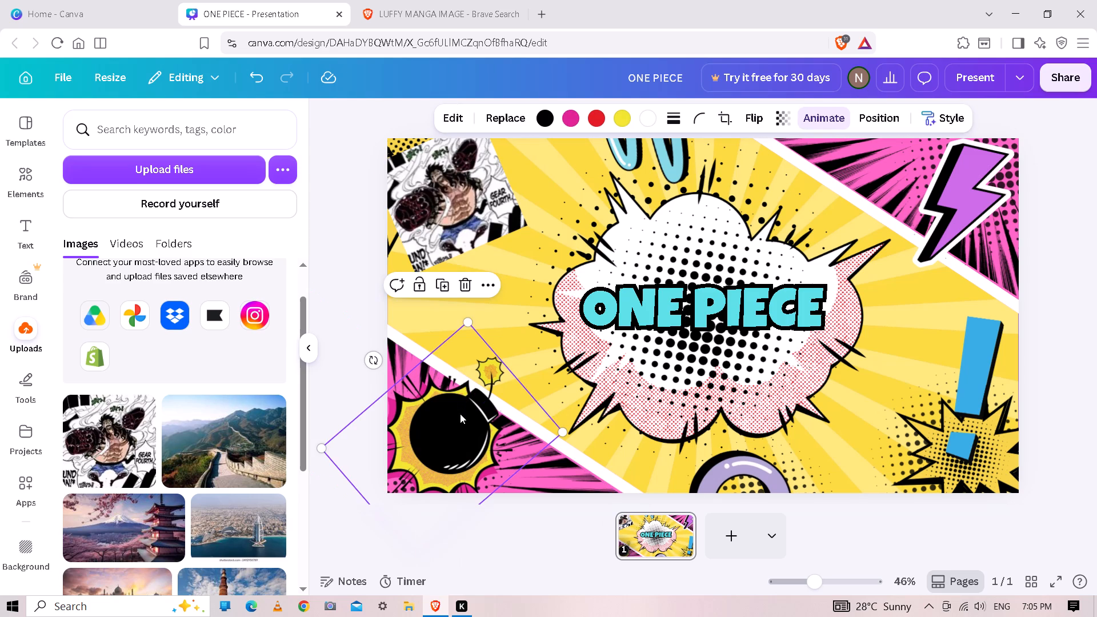
pyautogui.click(441, 22)
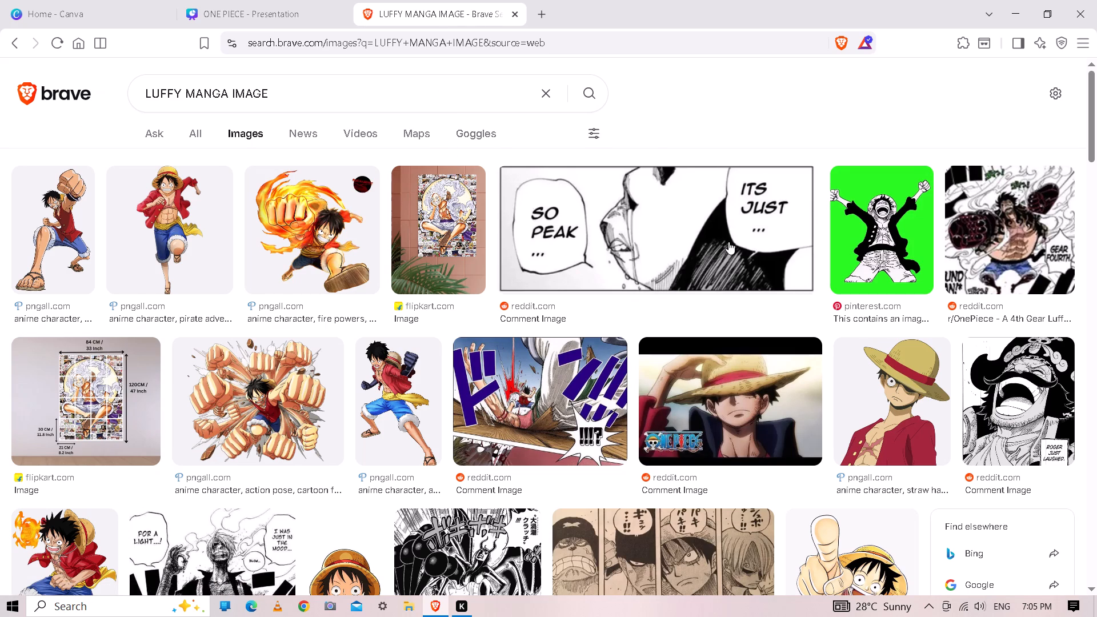
pyautogui.moveTo(1092, 134); pyautogui.dragTo(1096, 258)
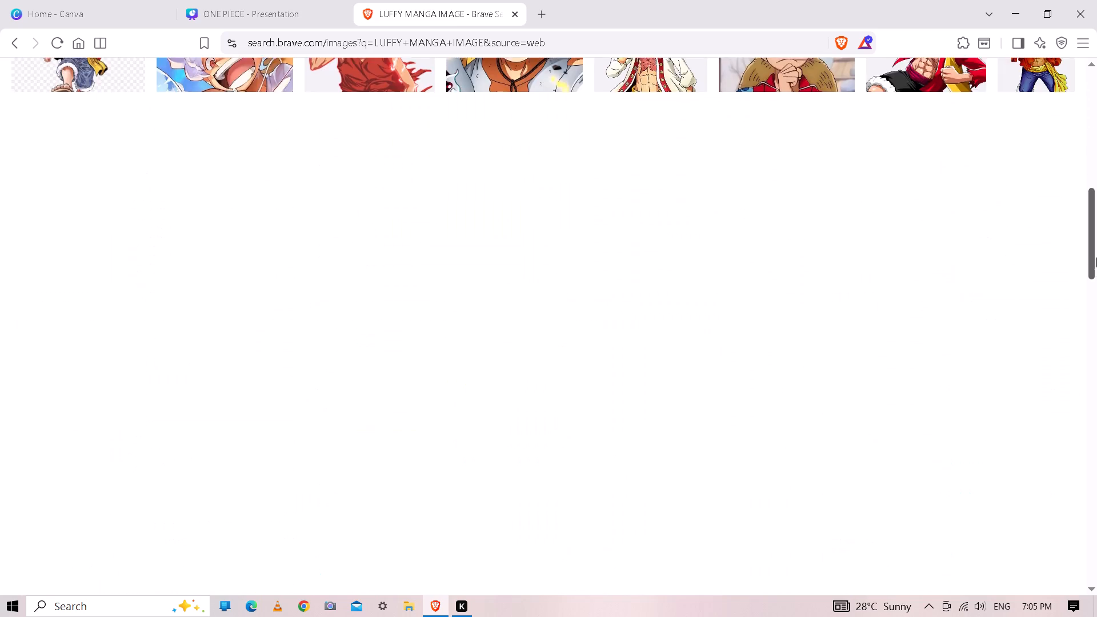
pyautogui.moveTo(1096, 258); pyautogui.dragTo(1096, 356)
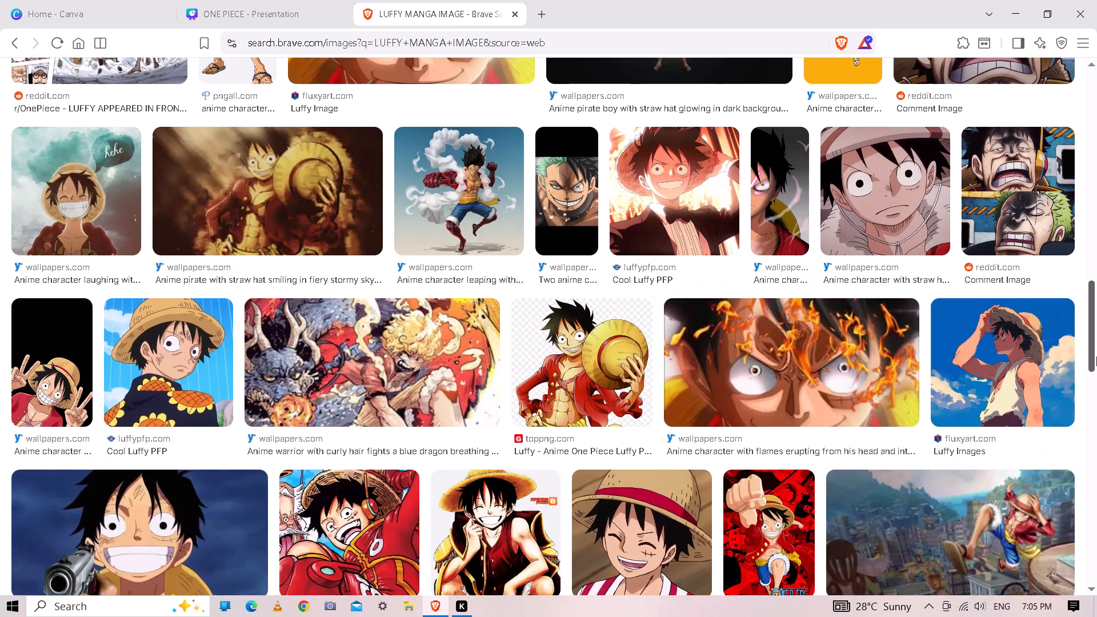
pyautogui.moveTo(1096, 356); pyautogui.dragTo(1096, 77)
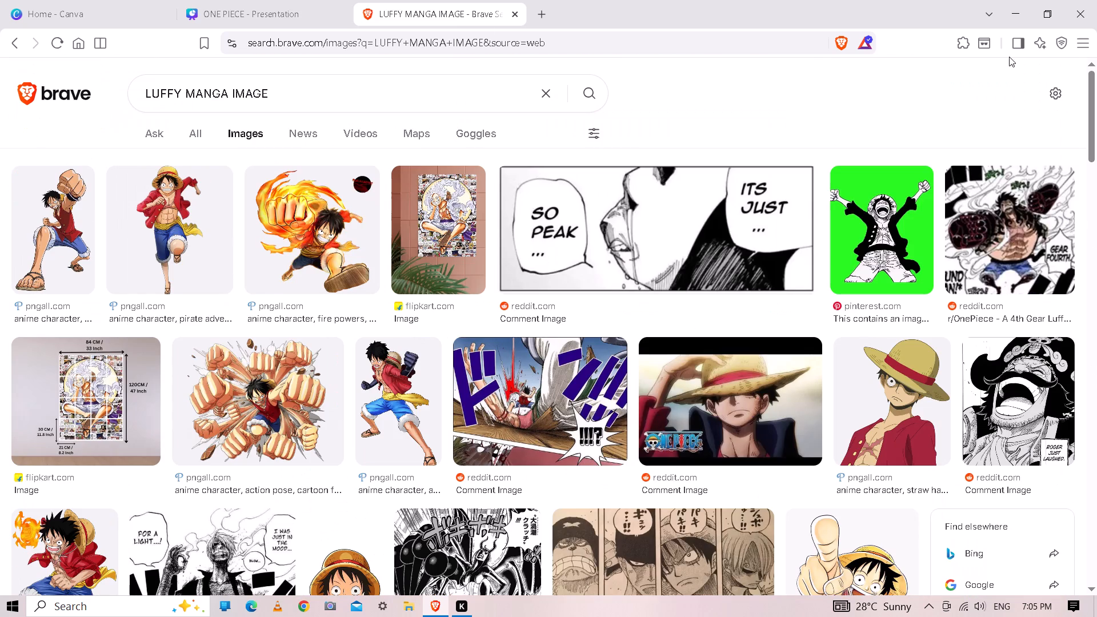
pyautogui.click(180, 98)
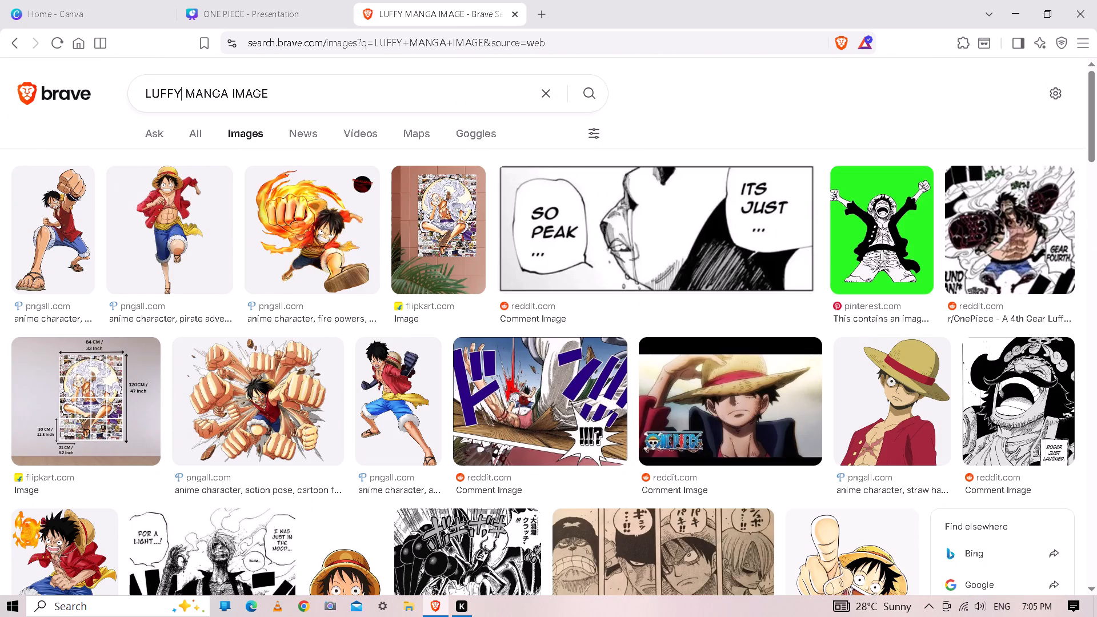
pyautogui.click(180, 98)
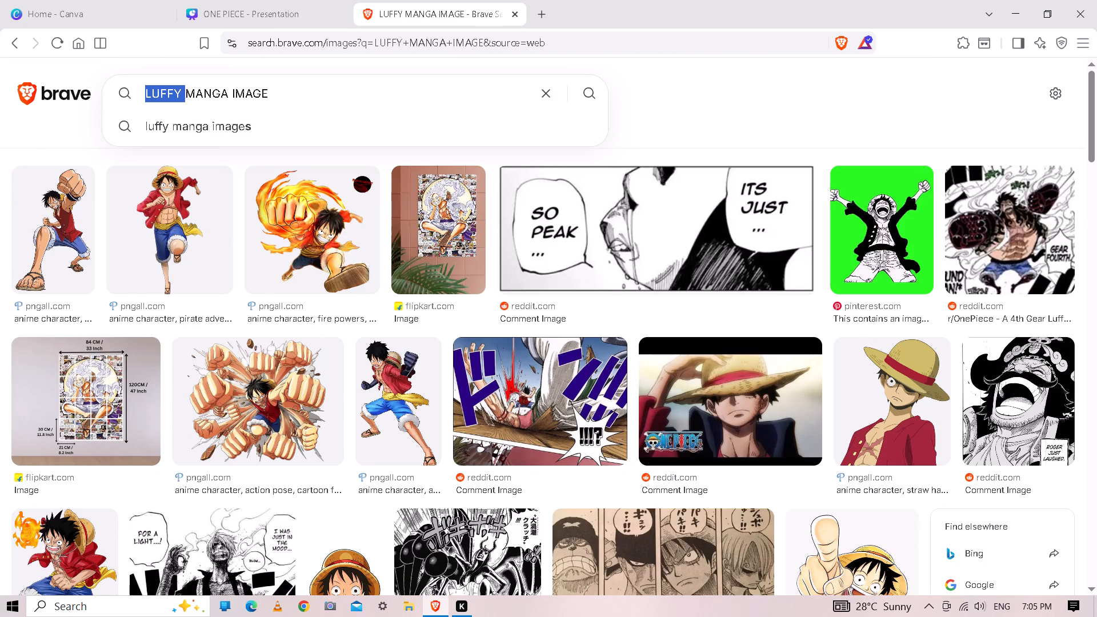
pyautogui.press('BackSpace')
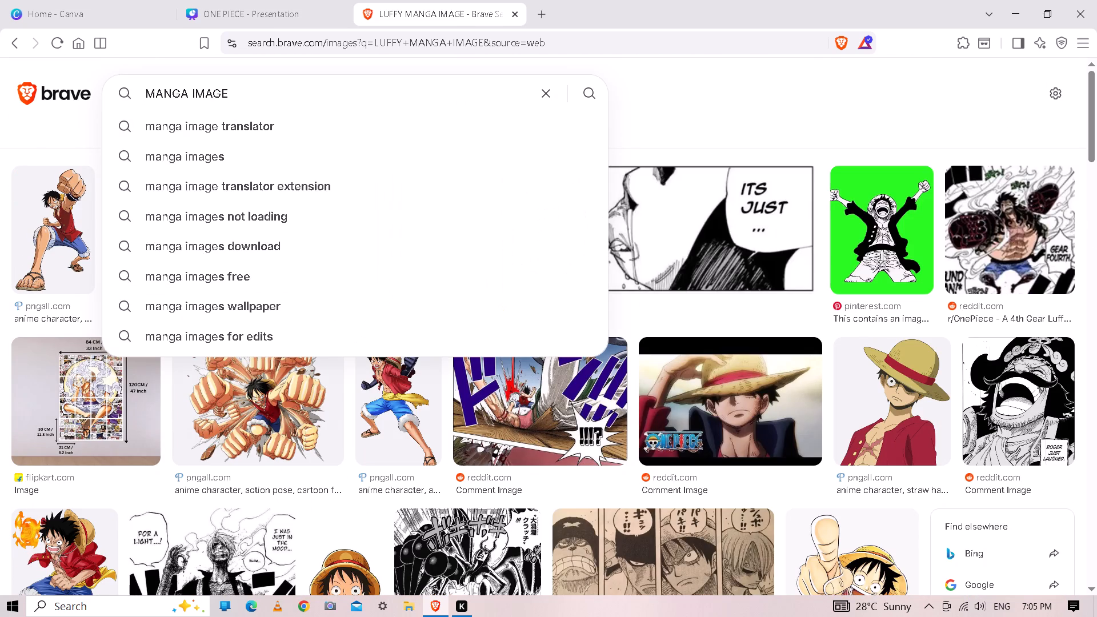
pyautogui.write('ONE')
pyautogui.press('space')
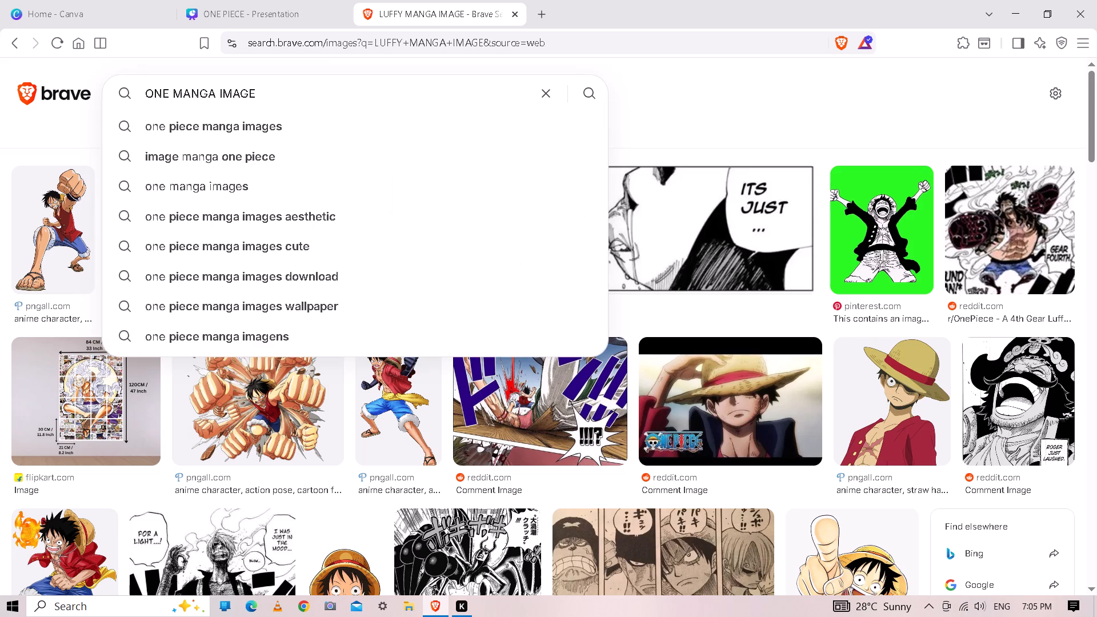
pyautogui.click(163, 127)
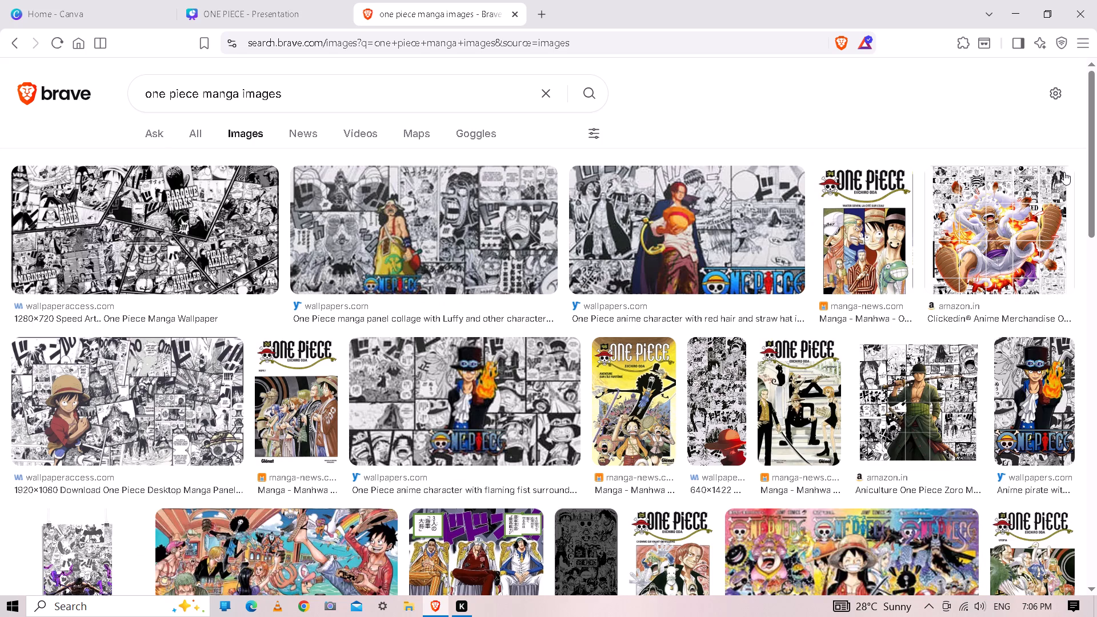
# Bring the black-and-white "ONE PIECE" crew manga picture from the image results into the presentation's uploads.
pyautogui.moveTo(1090, 179); pyautogui.dragTo(1094, 242)
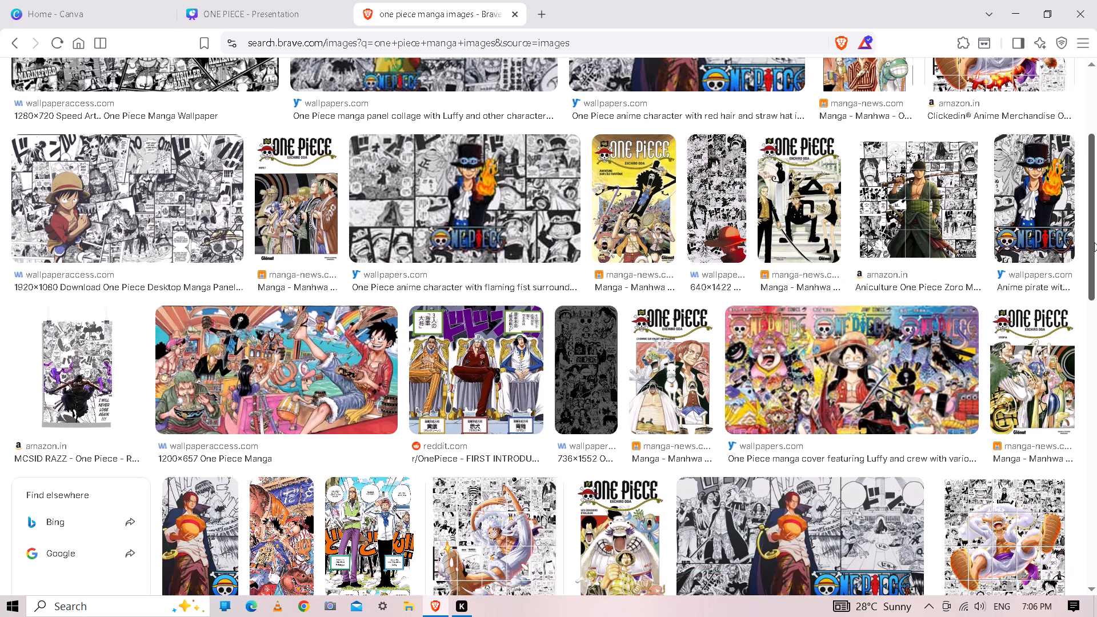
pyautogui.moveTo(1094, 242); pyautogui.dragTo(1096, 313)
pyautogui.click(1096, 335)
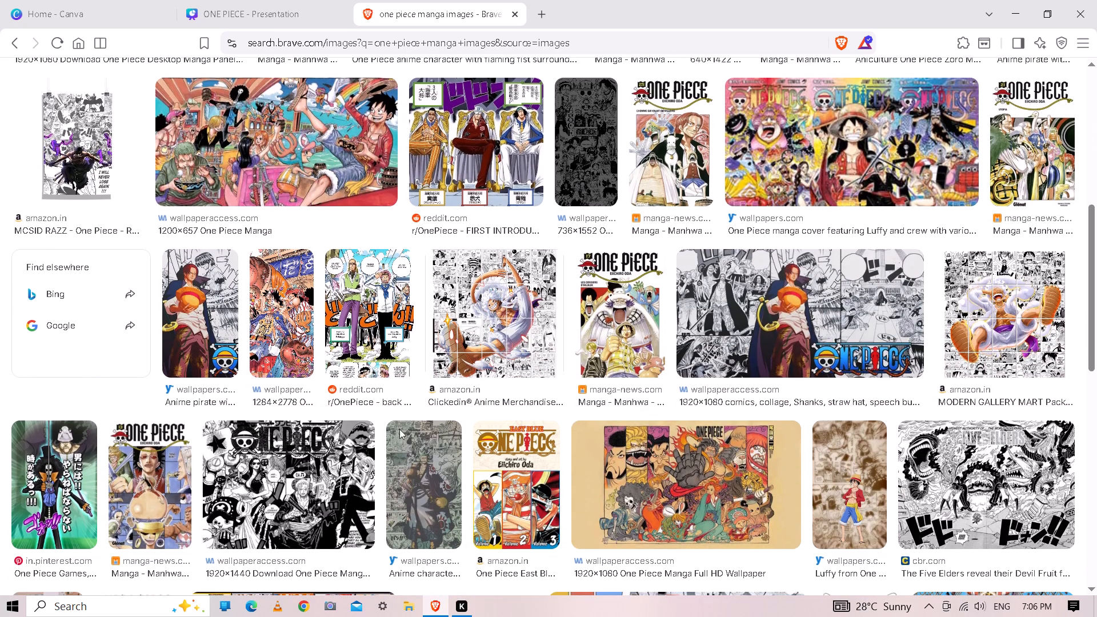
pyautogui.moveTo(318, 447); pyautogui.dragTo(323, 230)
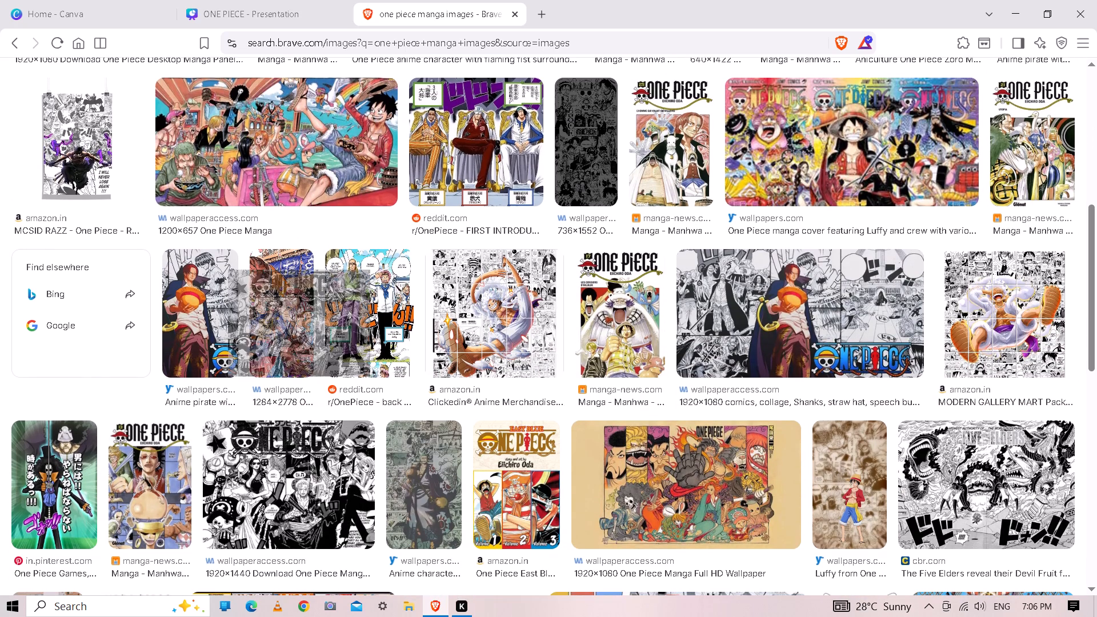
pyautogui.moveTo(323, 230); pyautogui.dragTo(252, 6)
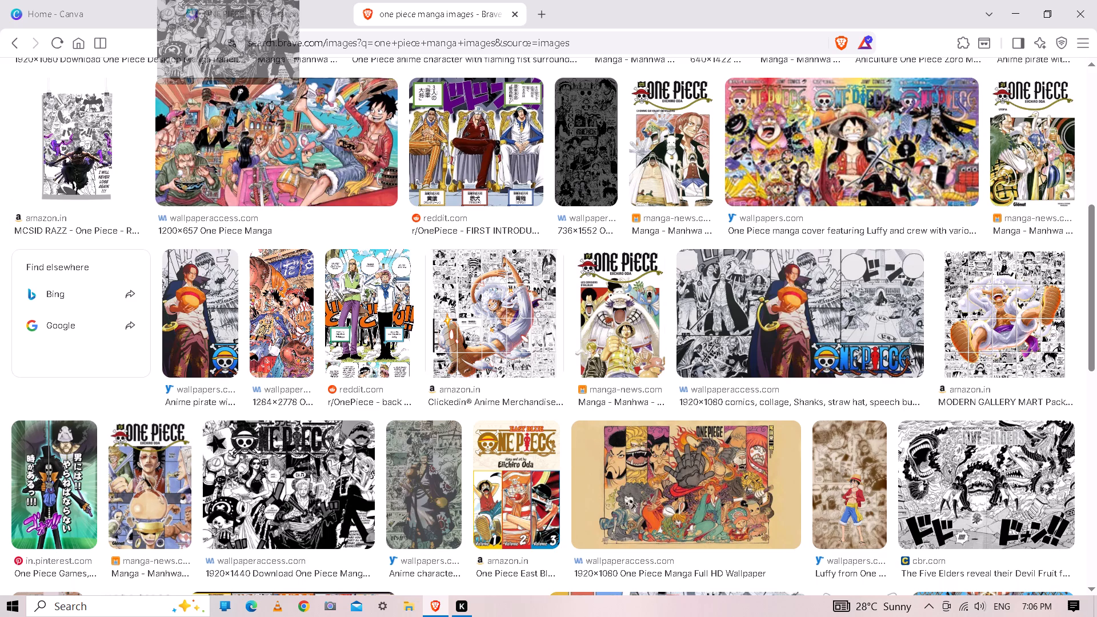
pyautogui.moveTo(252, 6); pyautogui.dragTo(180, 322)
# Bring the black-and-white Five Elders manga picture from the image results into the presentation's uploads.
pyautogui.click(435, 0)
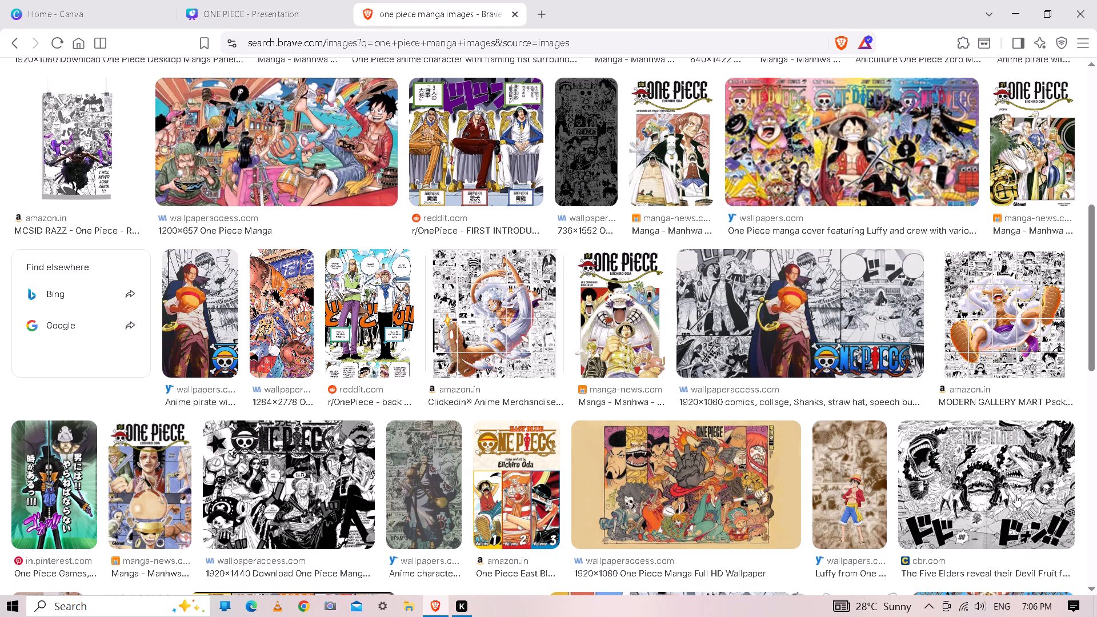
pyautogui.moveTo(1014, 480); pyautogui.dragTo(898, 419)
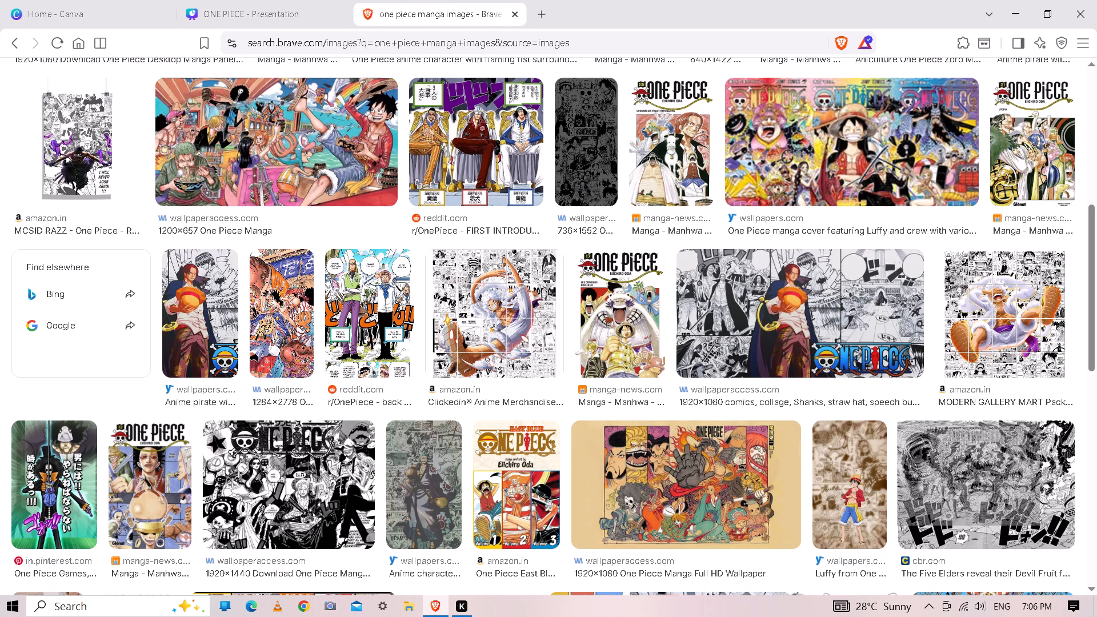
pyautogui.moveTo(898, 419); pyautogui.dragTo(291, 6)
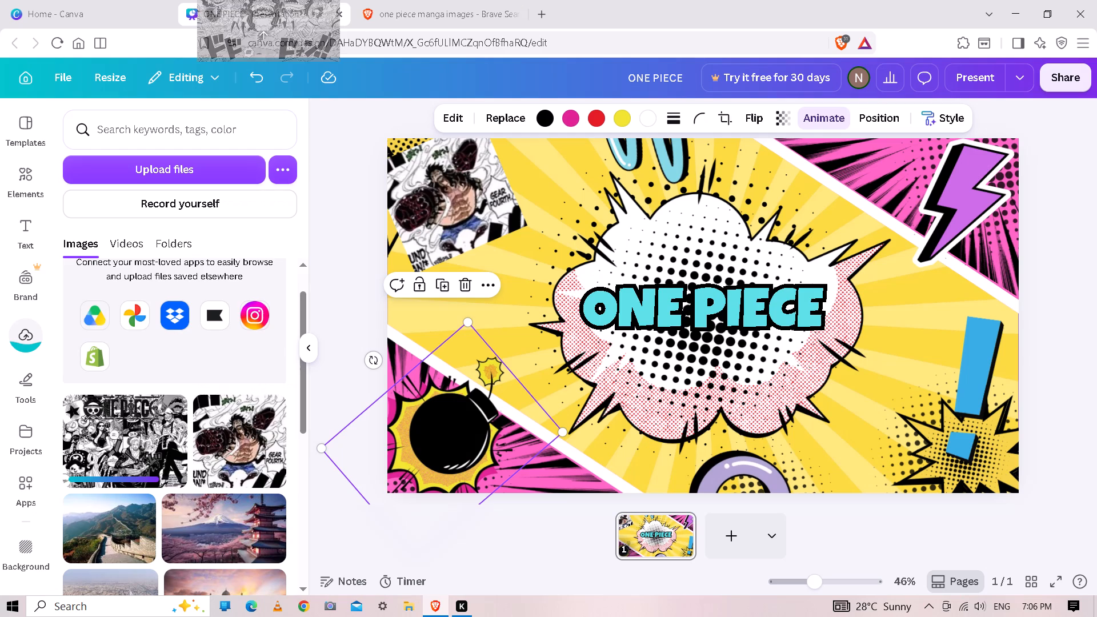
pyautogui.moveTo(291, 6); pyautogui.dragTo(223, 399)
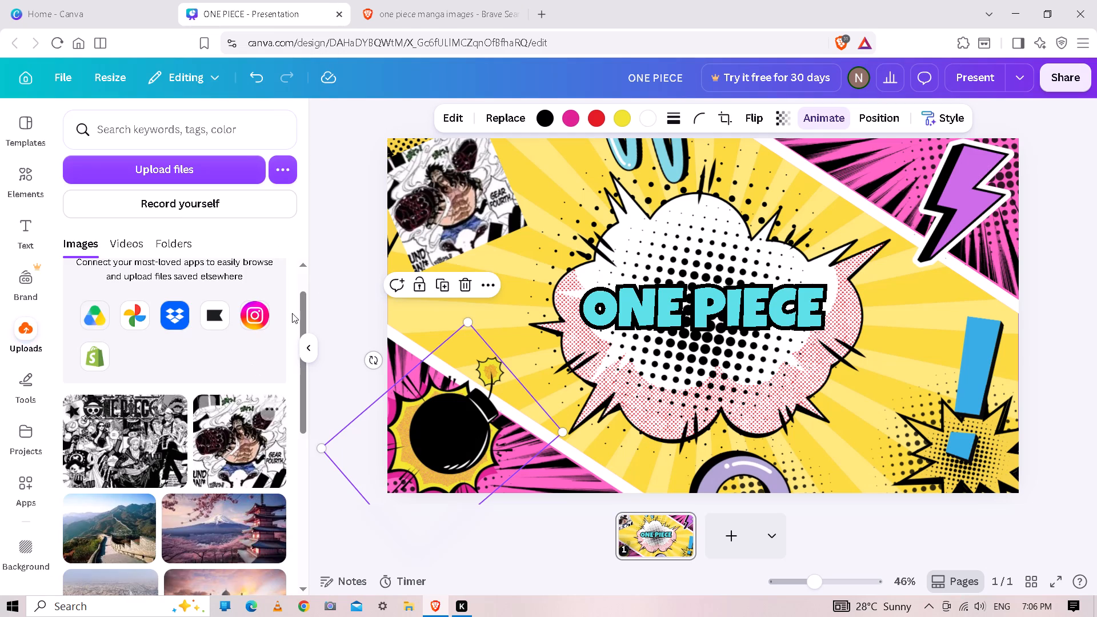
# Bring the white-haired Luffy picture with the manga panel background from the image results into the presentation's uploads.
pyautogui.click(396, 14)
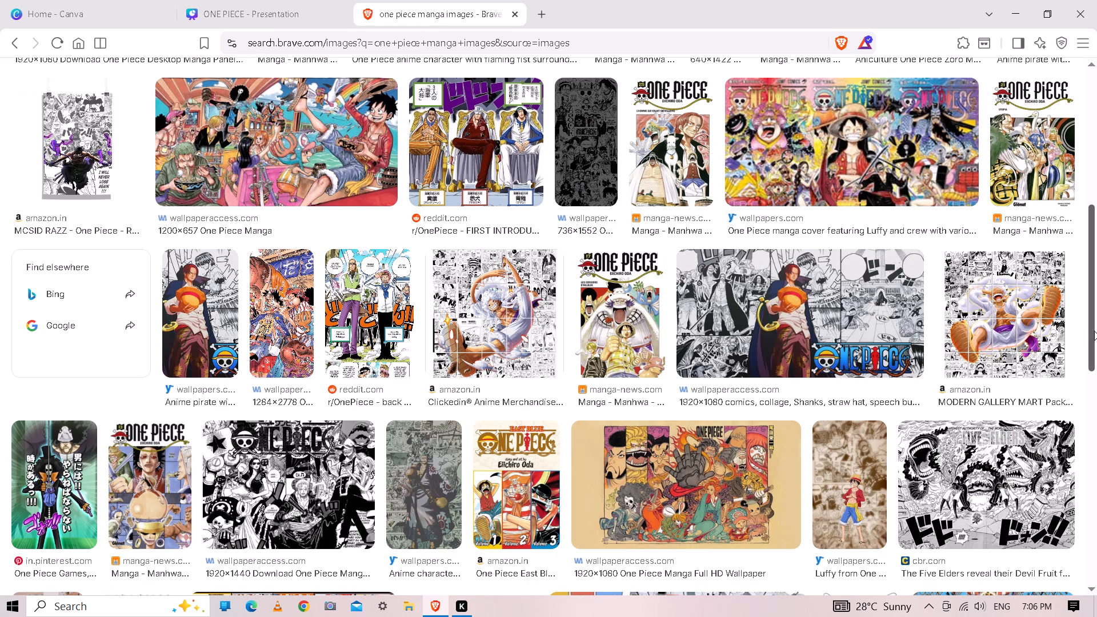
pyautogui.moveTo(1094, 330); pyautogui.dragTo(1095, 339)
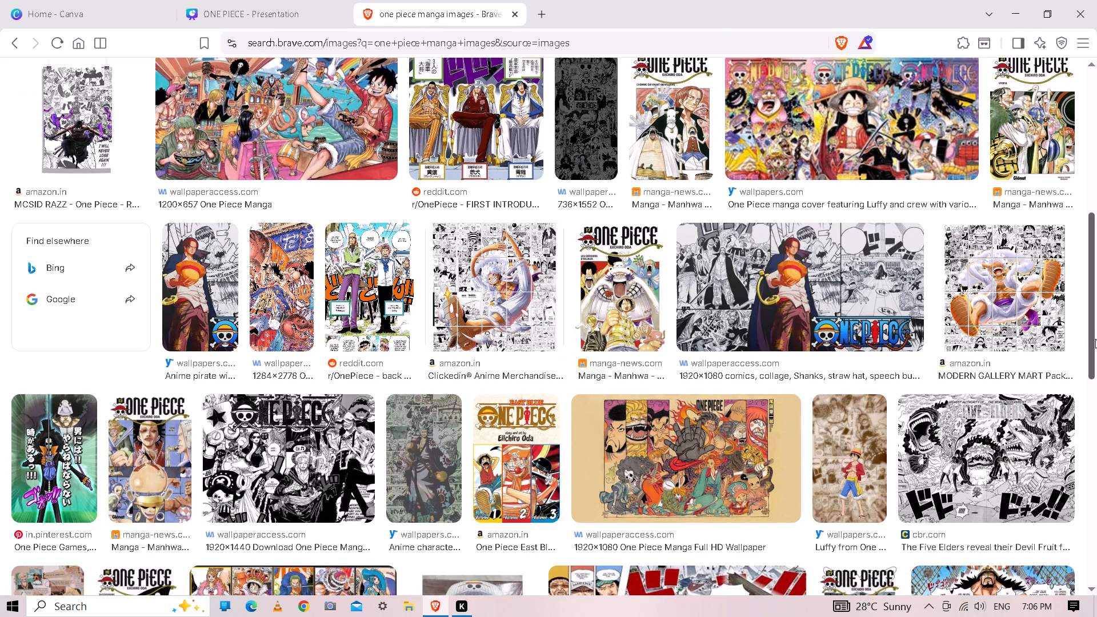
pyautogui.moveTo(1095, 339); pyautogui.dragTo(1046, 324)
pyautogui.moveTo(1046, 324); pyautogui.dragTo(1038, 323)
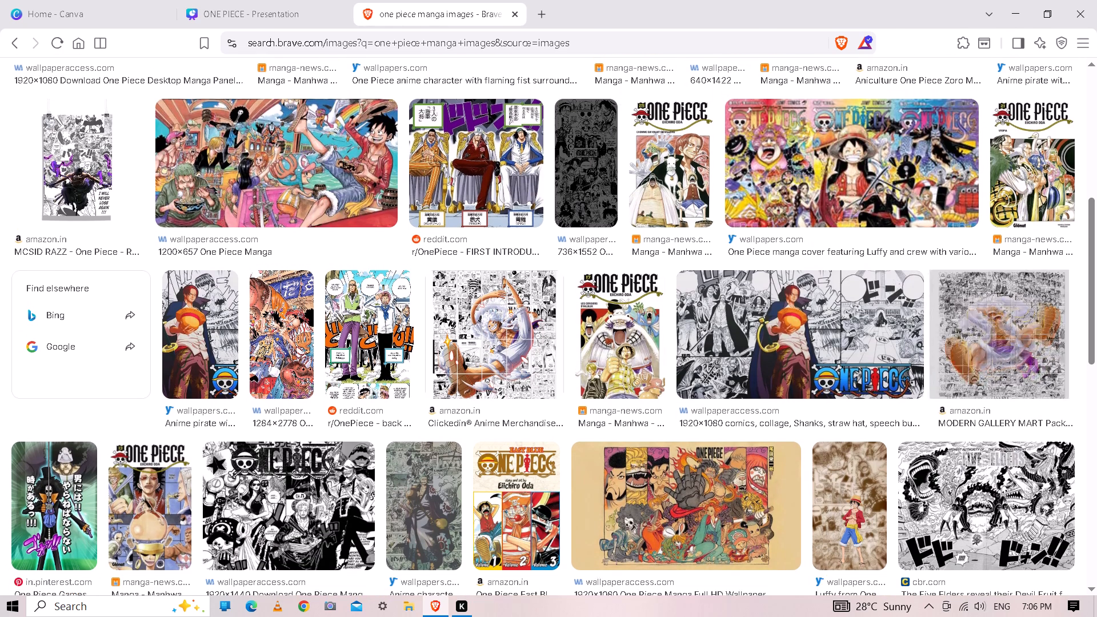
pyautogui.moveTo(1038, 323); pyautogui.dragTo(293, 0)
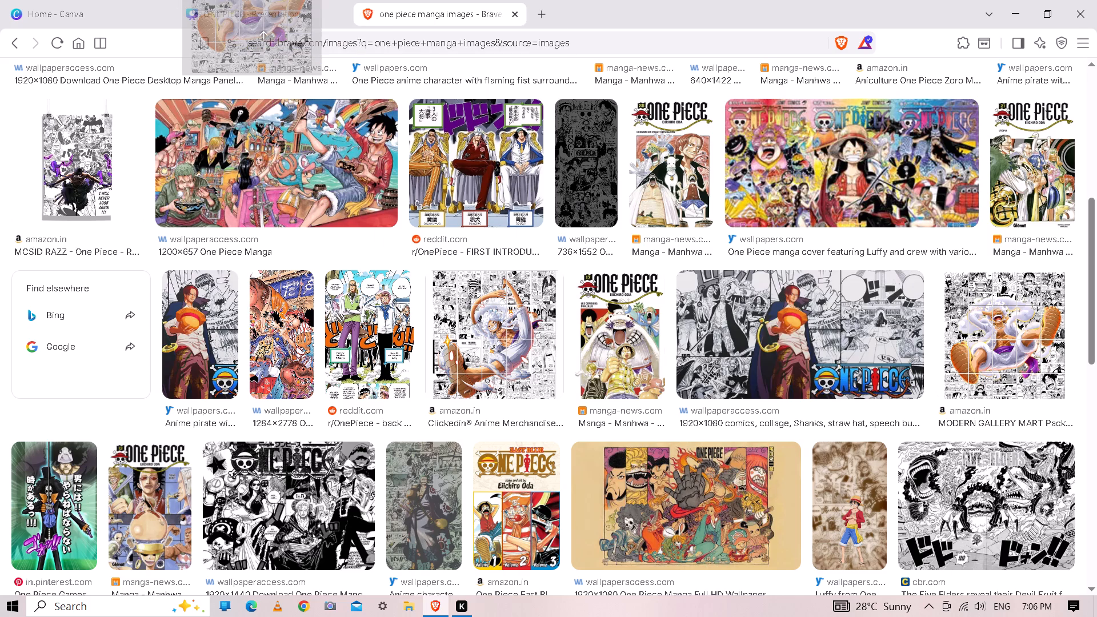
pyautogui.moveTo(293, 0); pyautogui.dragTo(224, 316)
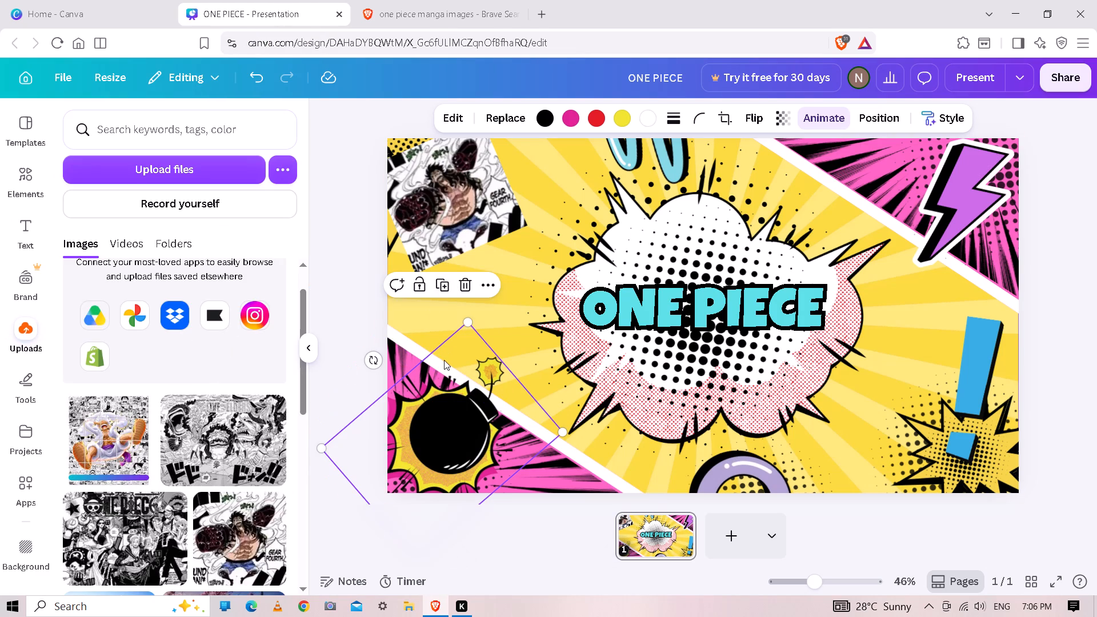
# Replace the bomb graphic in the slide's lower-left corner with the uploaded Five Elders manga picture.
pyautogui.click(506, 122)
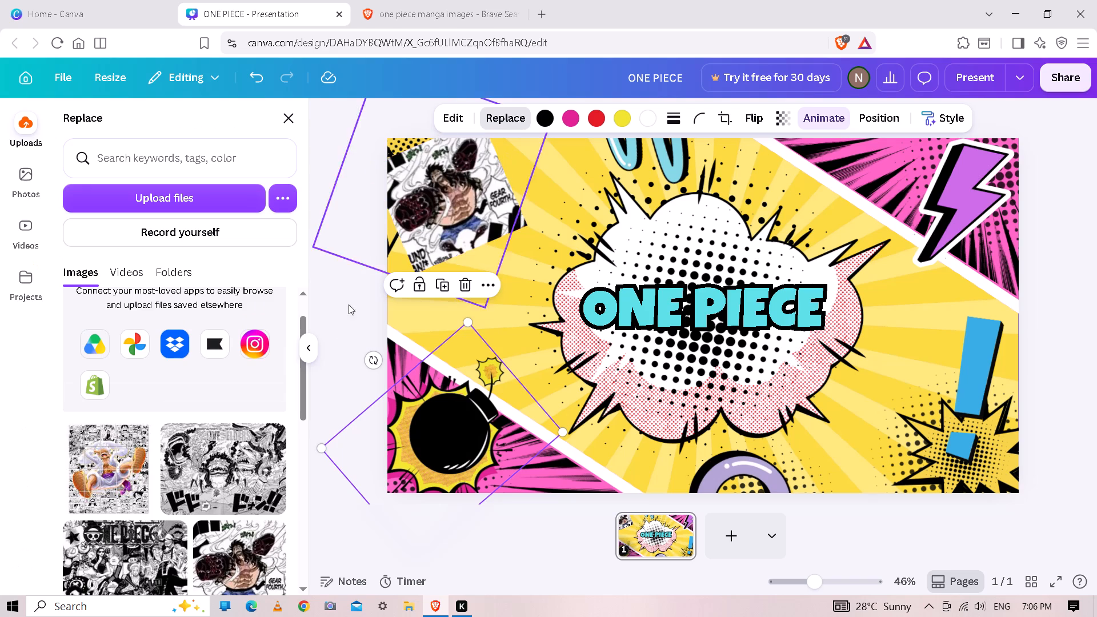
pyautogui.click(225, 443)
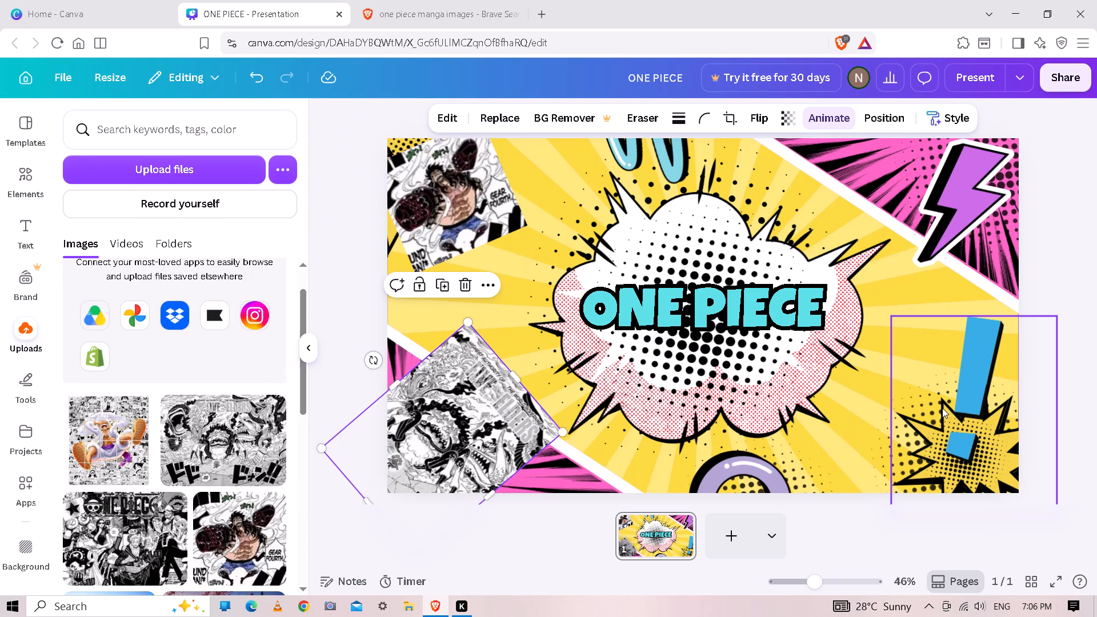
# Replace the purple lightning bolt in the slide's upper-right corner with the uploaded white-haired Luffy picture.
pyautogui.click(979, 393)
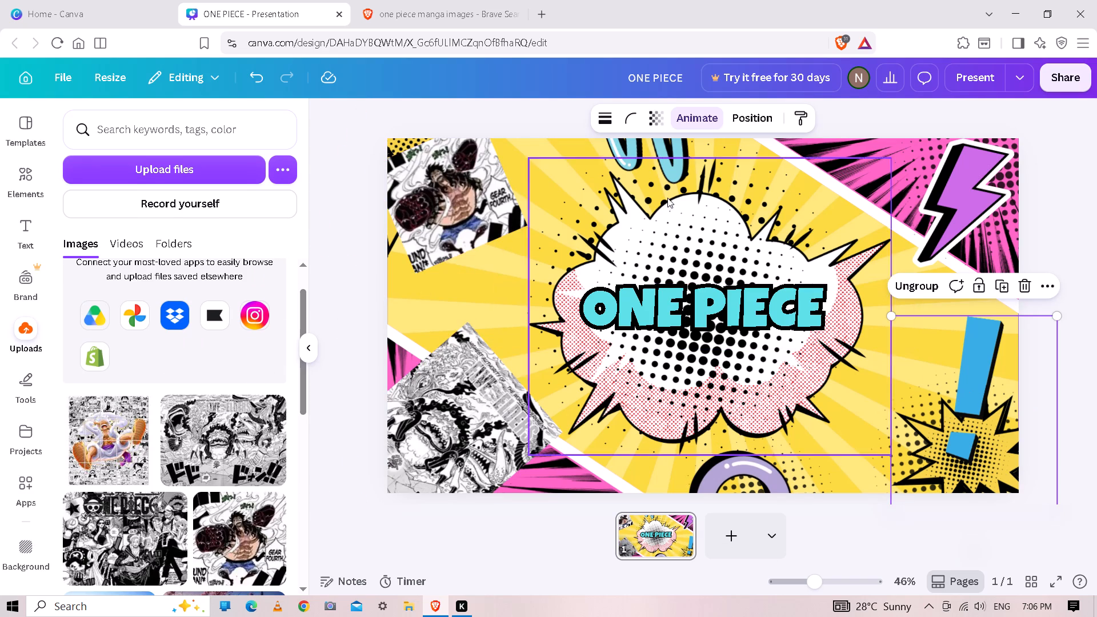
pyautogui.click(972, 386)
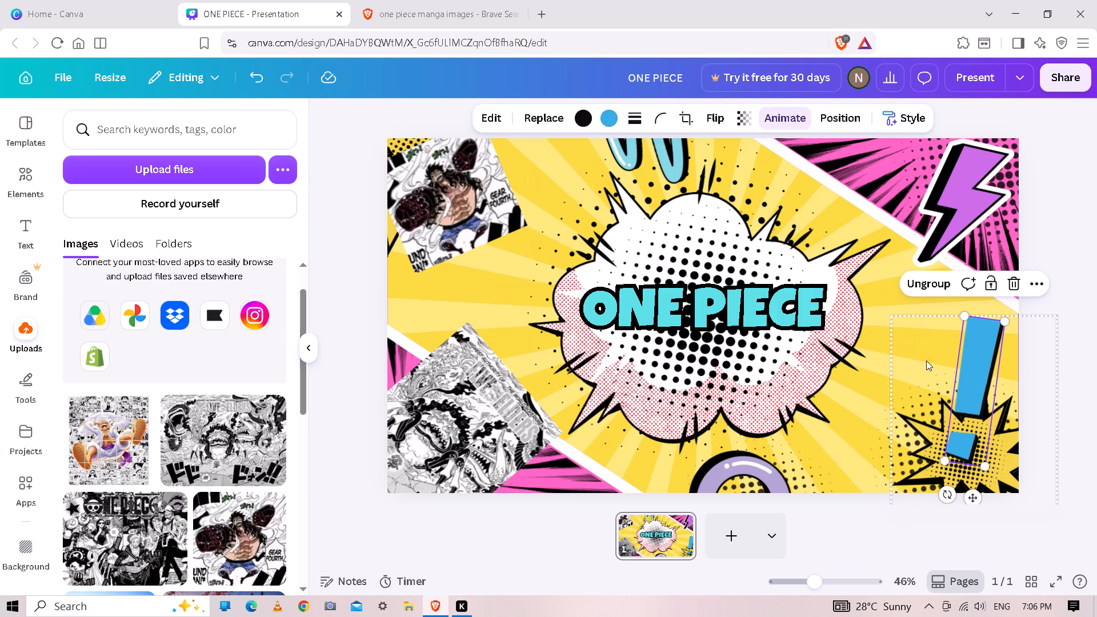
pyautogui.click(930, 186)
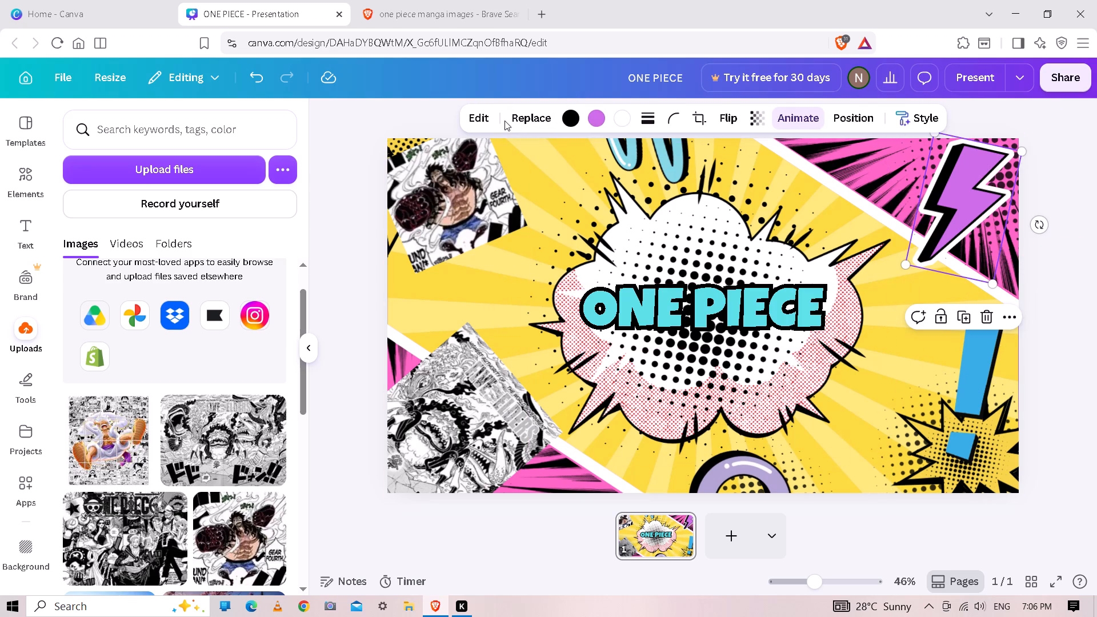
pyautogui.click(510, 121)
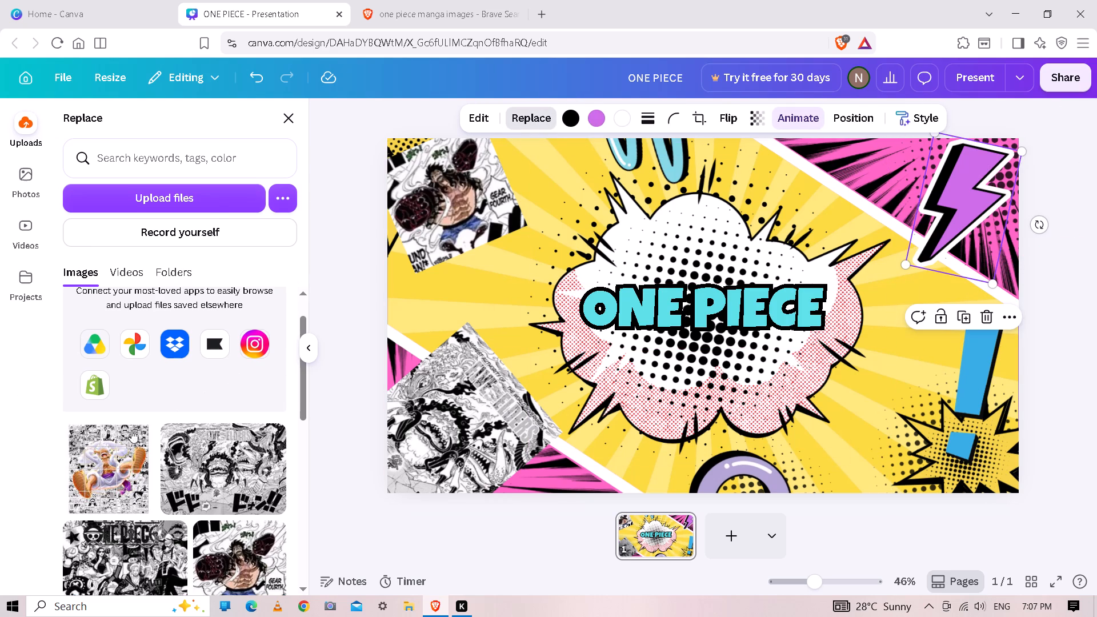
pyautogui.click(118, 441)
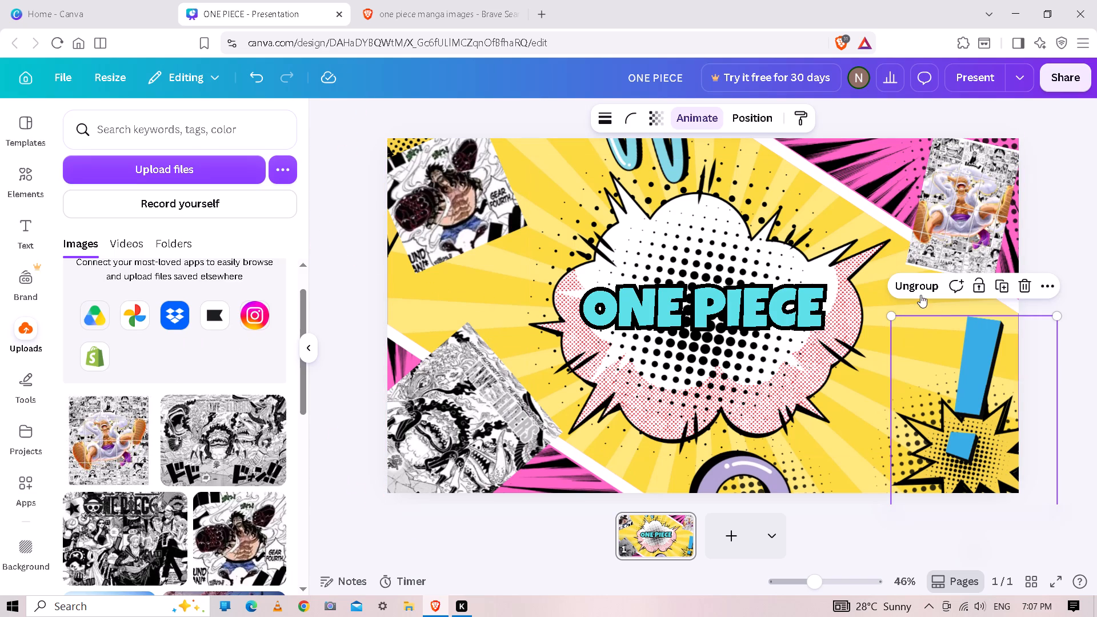
# Ungroup the blue exclamation mark and yellow burst graphic in the slide's lower-right corner.
pyautogui.click(911, 292)
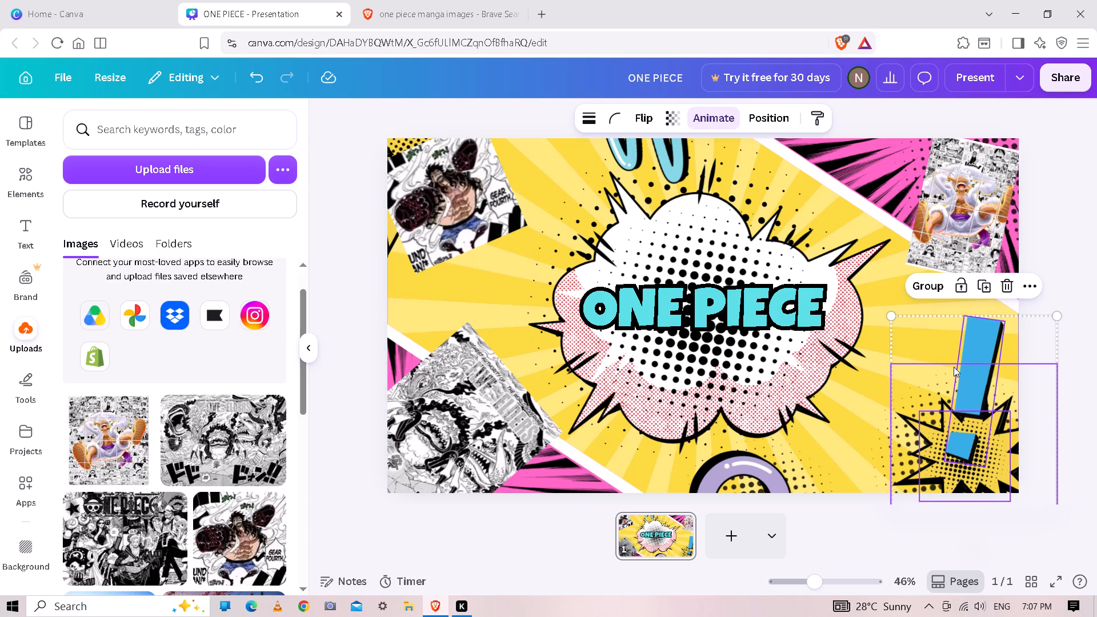
pyautogui.click(929, 290)
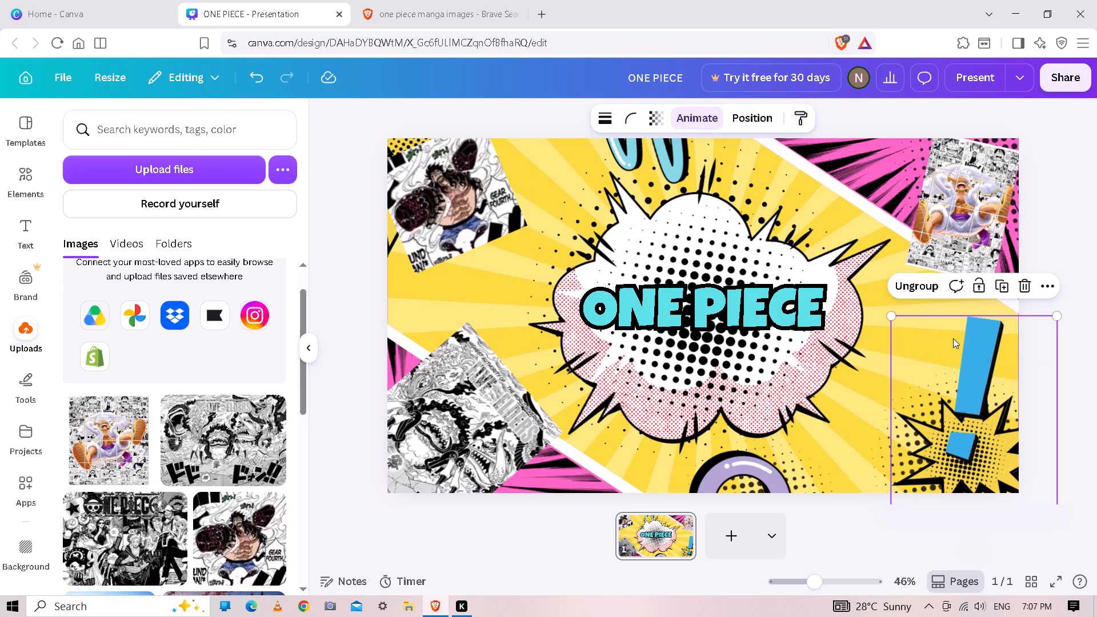
pyautogui.click(975, 379)
pyautogui.click(935, 376)
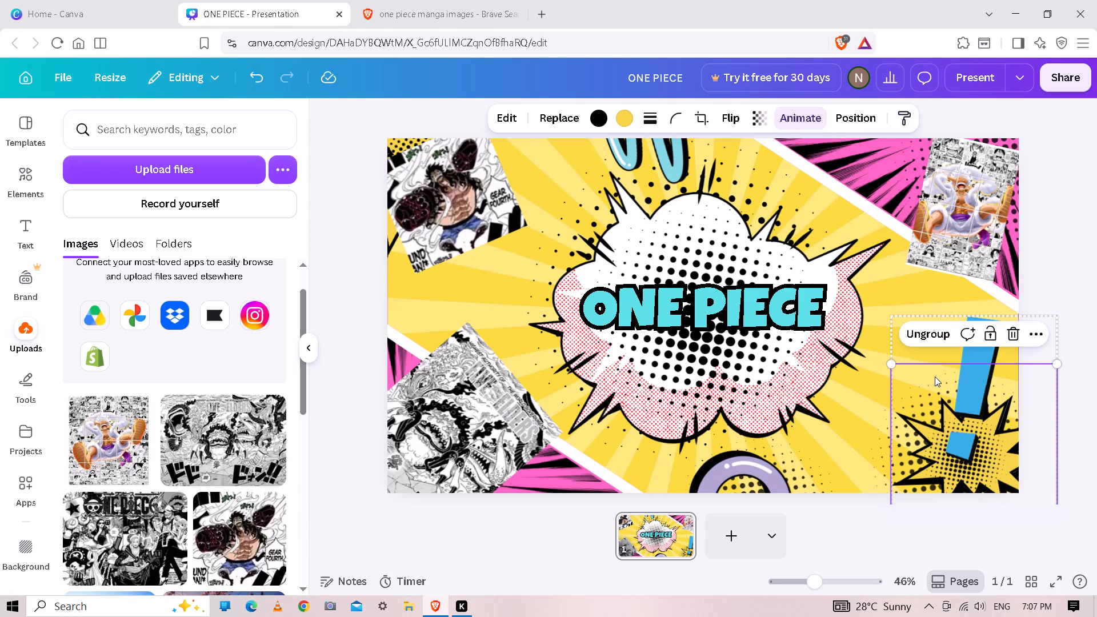
pyautogui.click(918, 331)
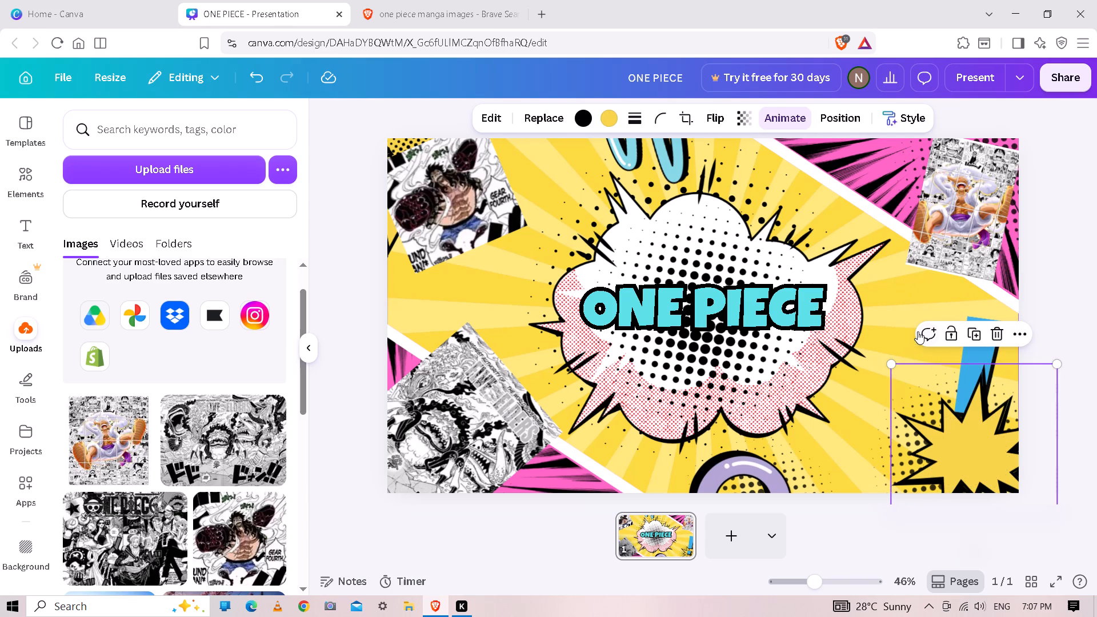
pyautogui.click(902, 340)
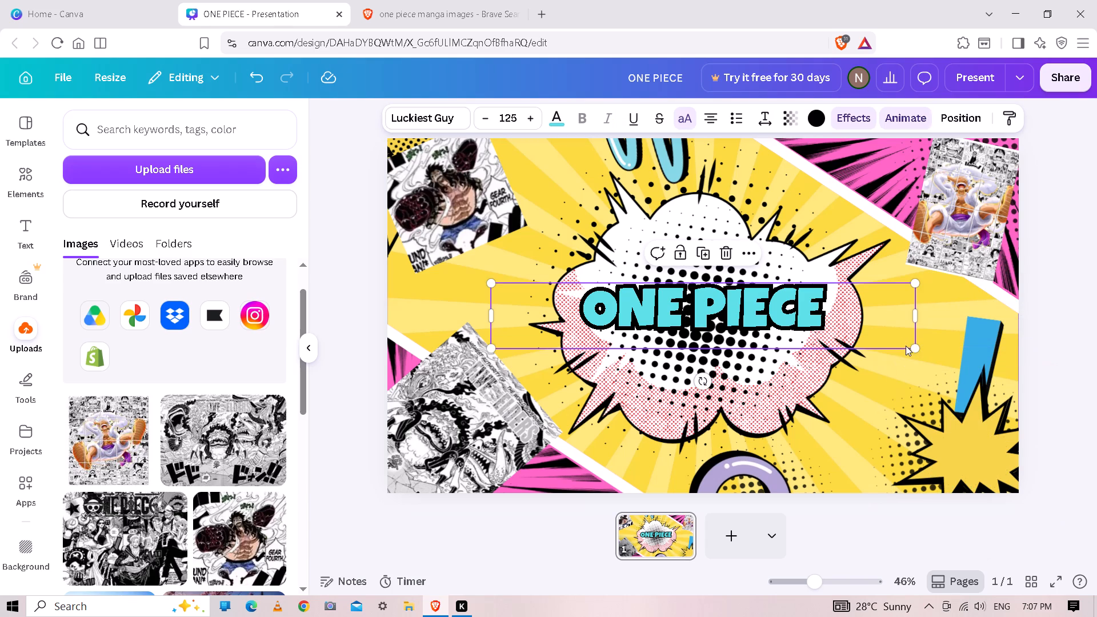
# Replace the yellow burst graphic in the slide's lower-right corner with the uploaded black-and-white One Piece crew picture.
pyautogui.click(931, 355)
pyautogui.click(890, 361)
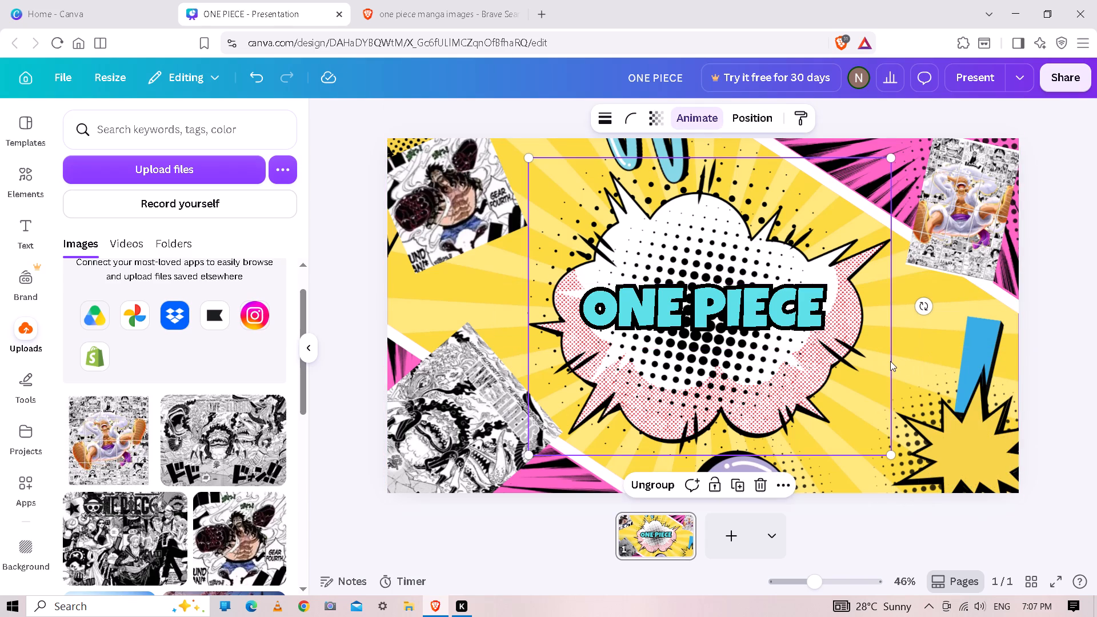
pyautogui.click(902, 358)
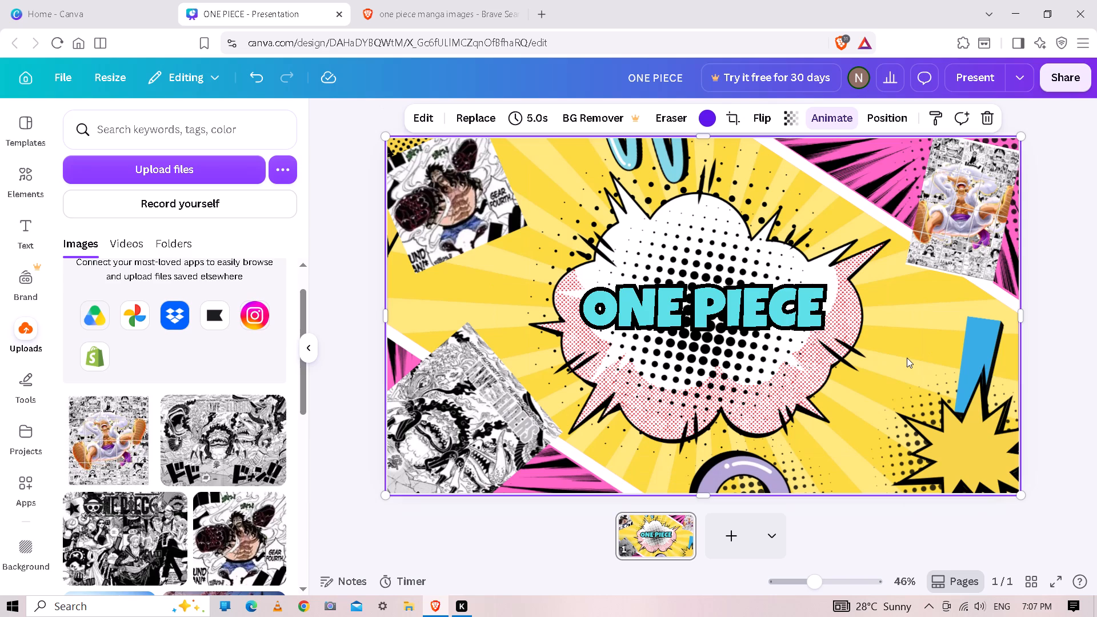
pyautogui.click(907, 358)
pyautogui.click(948, 375)
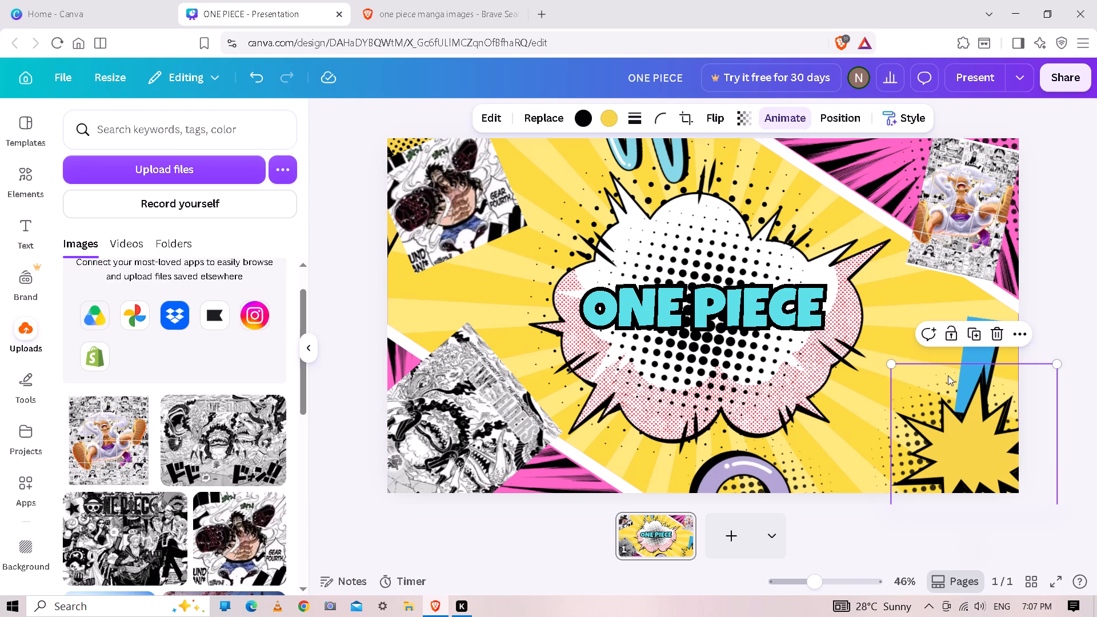
pyautogui.click(545, 122)
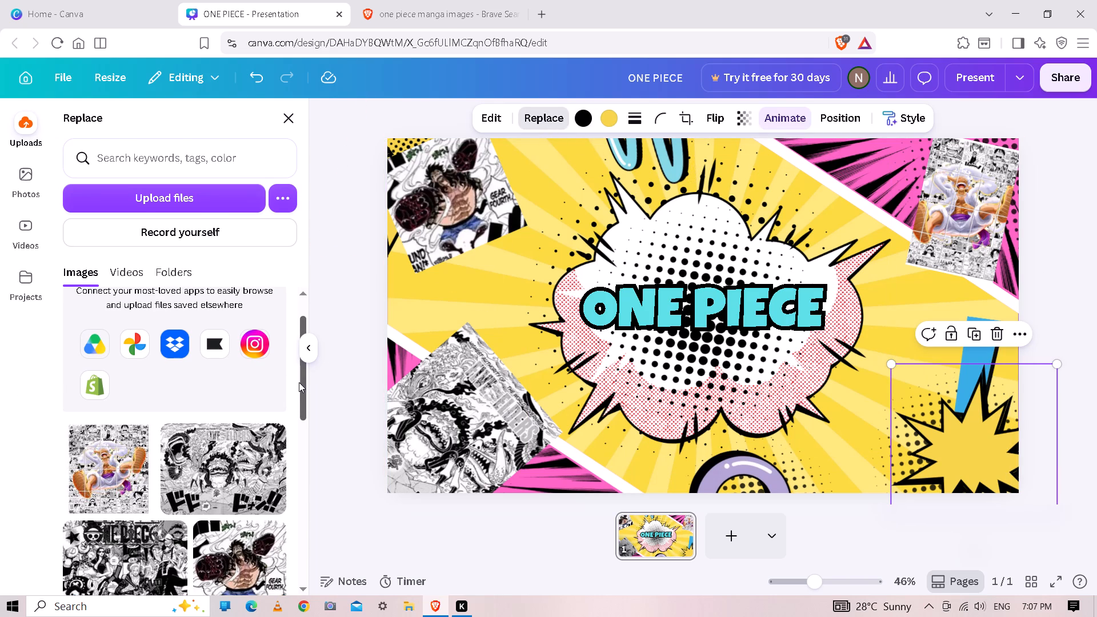
pyautogui.moveTo(299, 382); pyautogui.dragTo(305, 429)
pyautogui.click(305, 429)
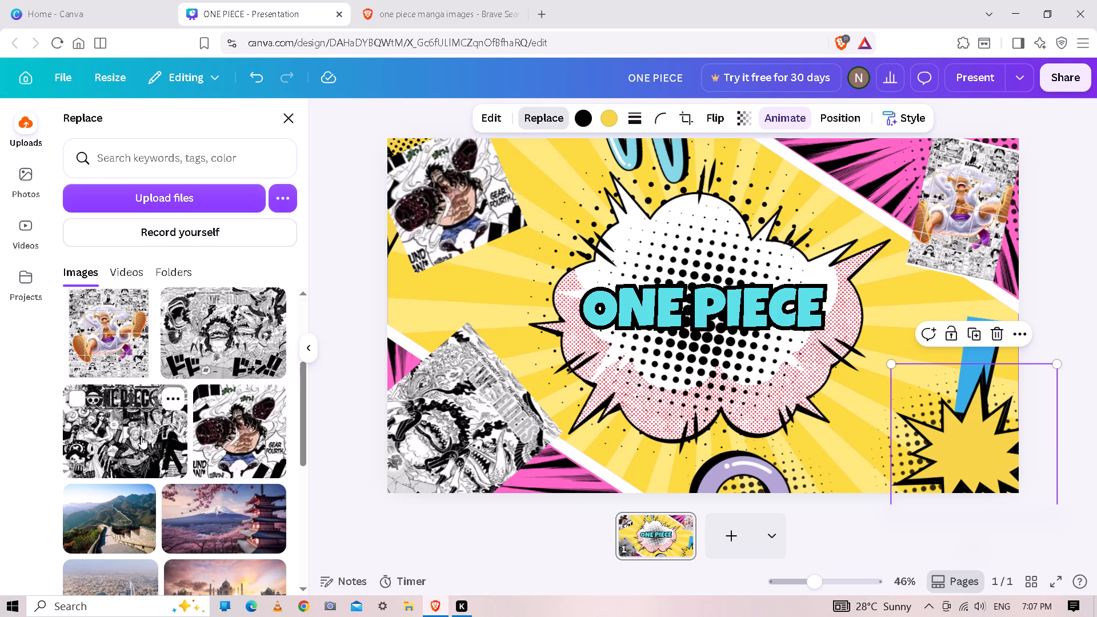
pyautogui.click(141, 436)
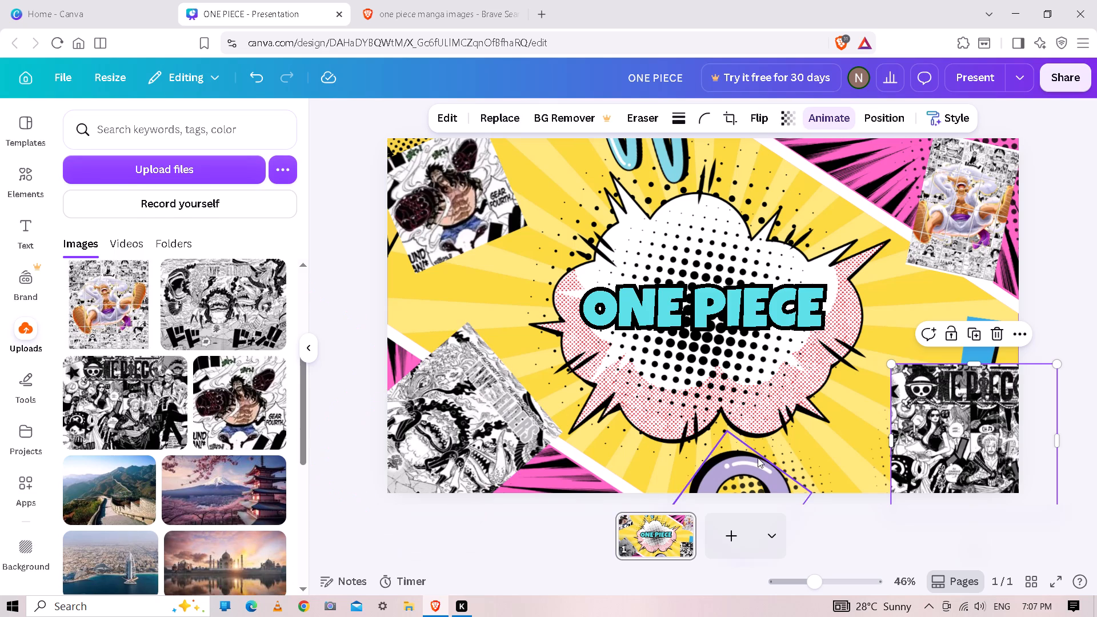
# Delete the remaining blue exclamation mark group above the crew picture in the slide's lower-right corner.
pyautogui.click(972, 350)
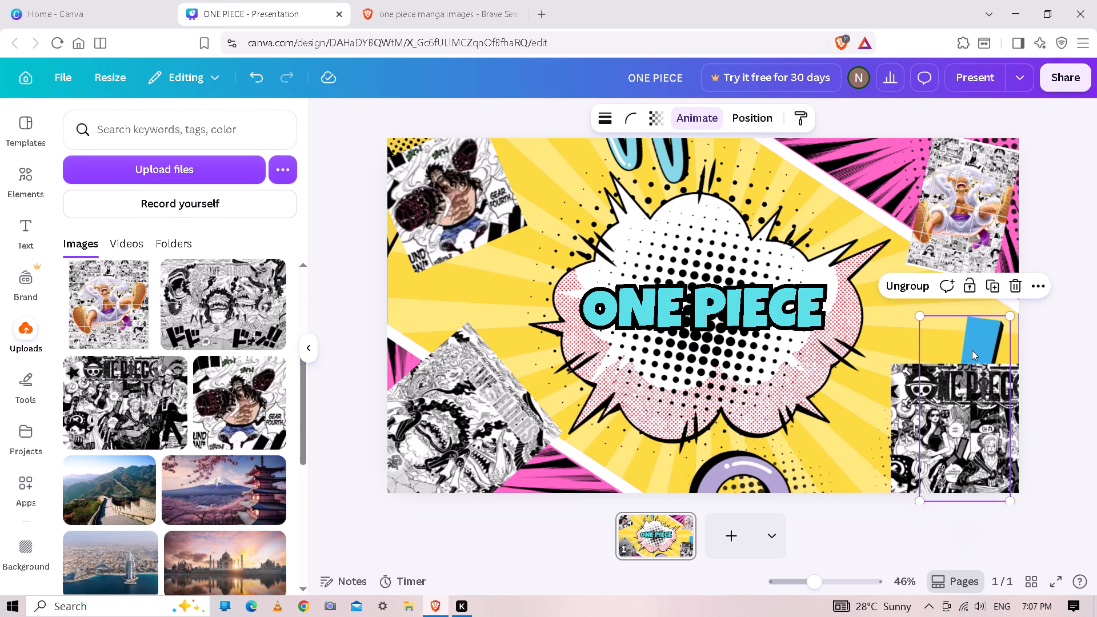
pyautogui.press('Delete')
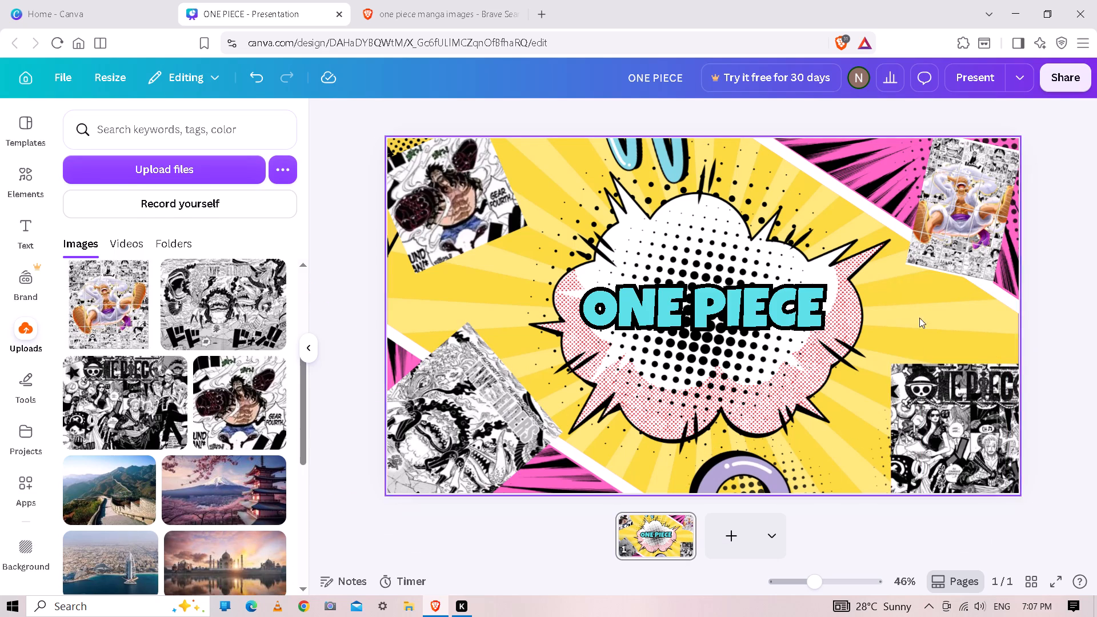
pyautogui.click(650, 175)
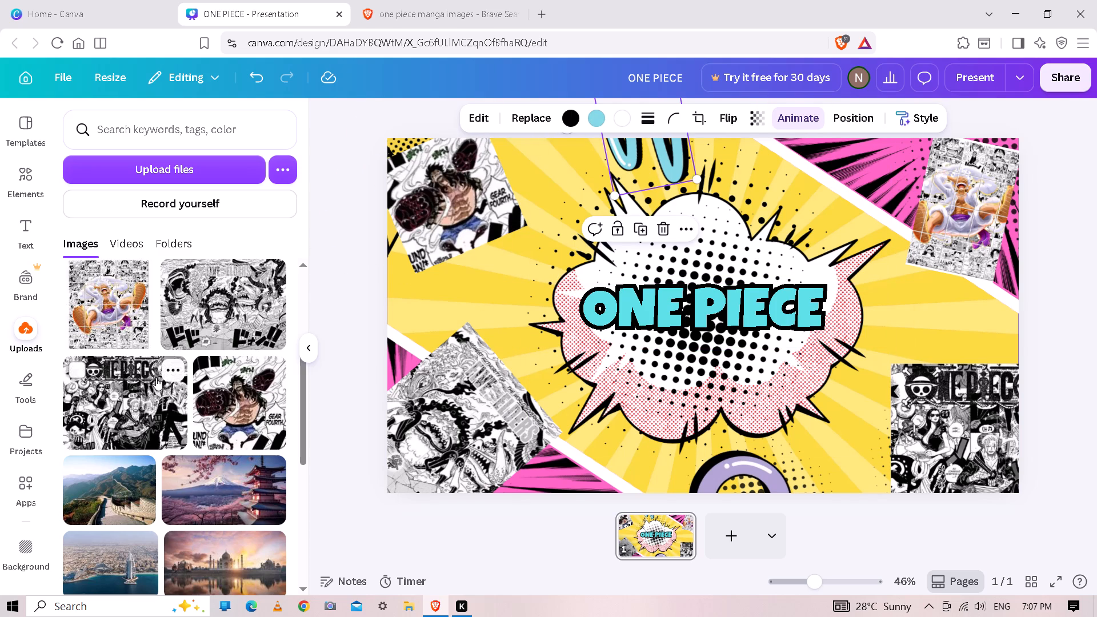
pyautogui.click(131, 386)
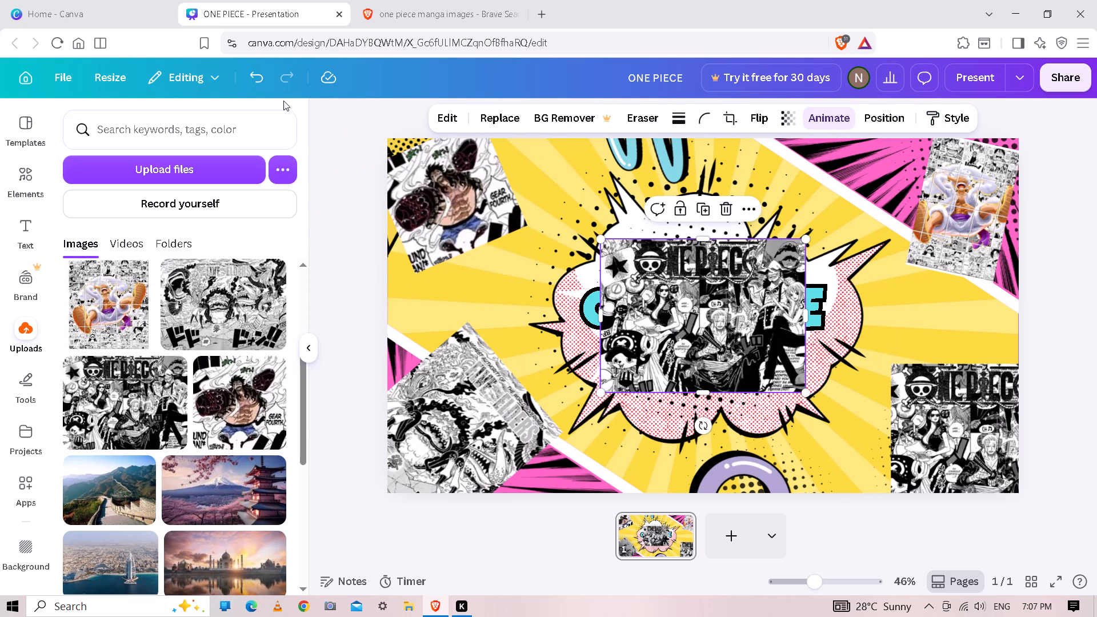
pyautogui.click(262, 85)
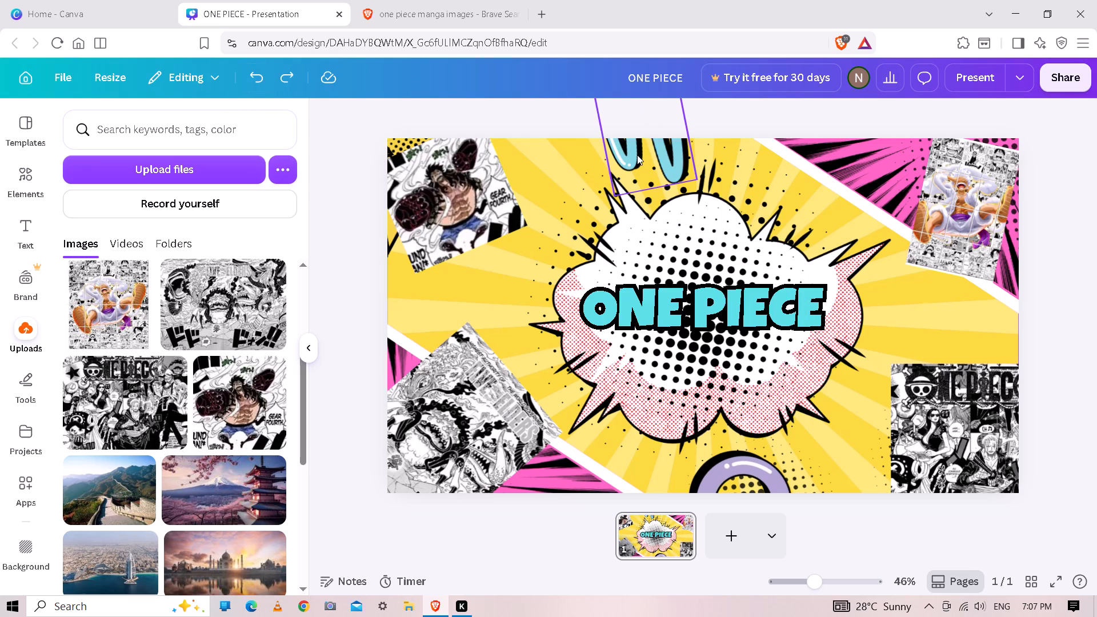
# Replace the light blue graphic at the slide's top edge with the uploaded black-and-white One Piece crew picture.
pyautogui.click(637, 155)
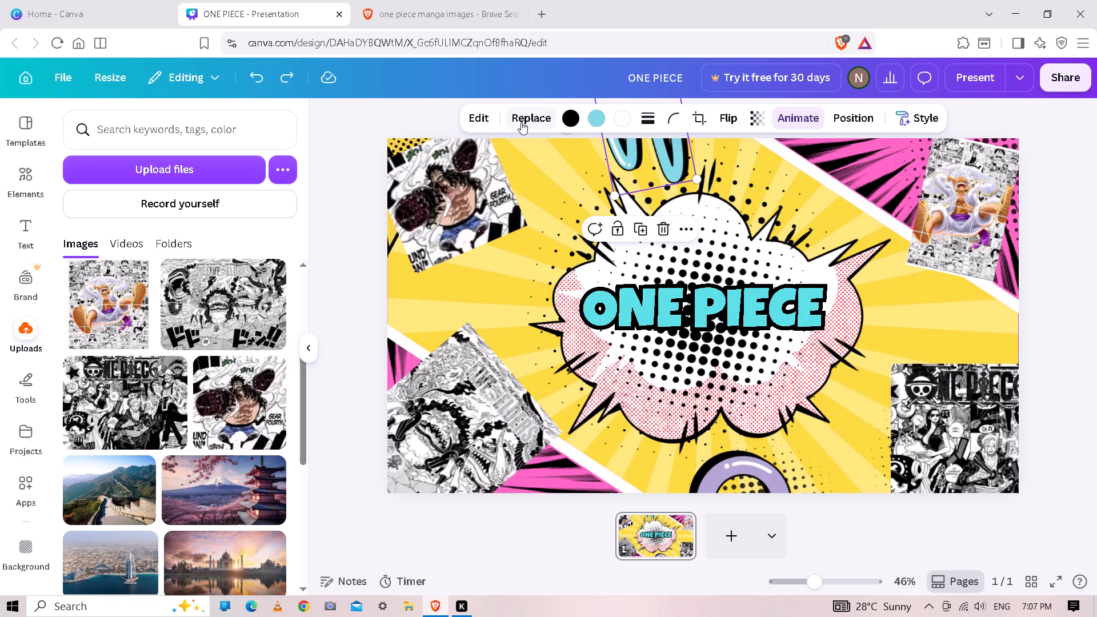
pyautogui.click(521, 122)
pyautogui.click(137, 419)
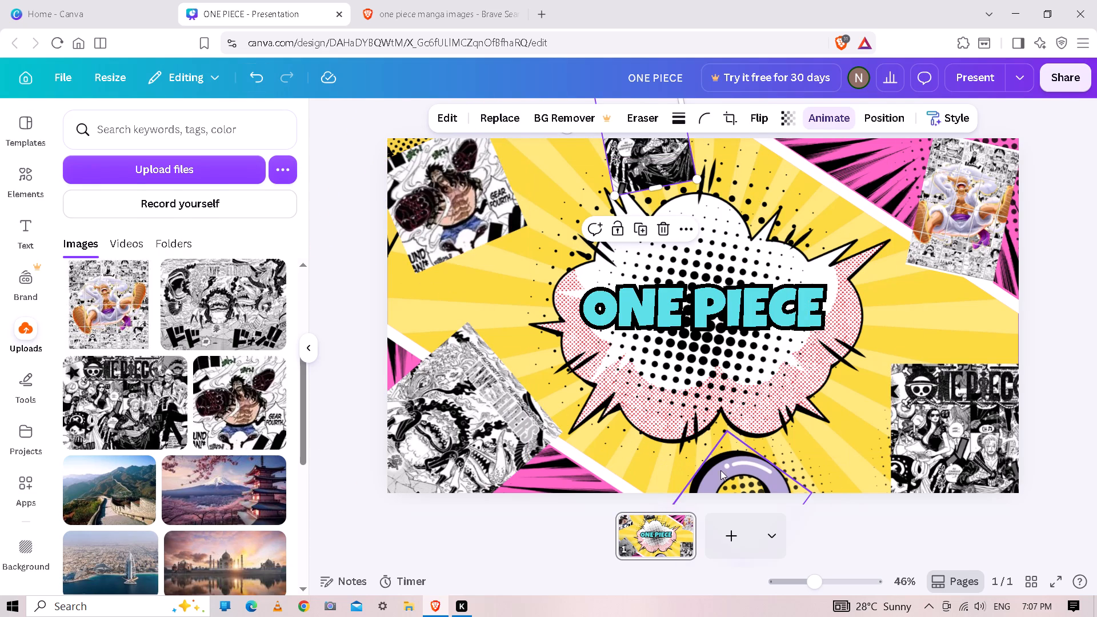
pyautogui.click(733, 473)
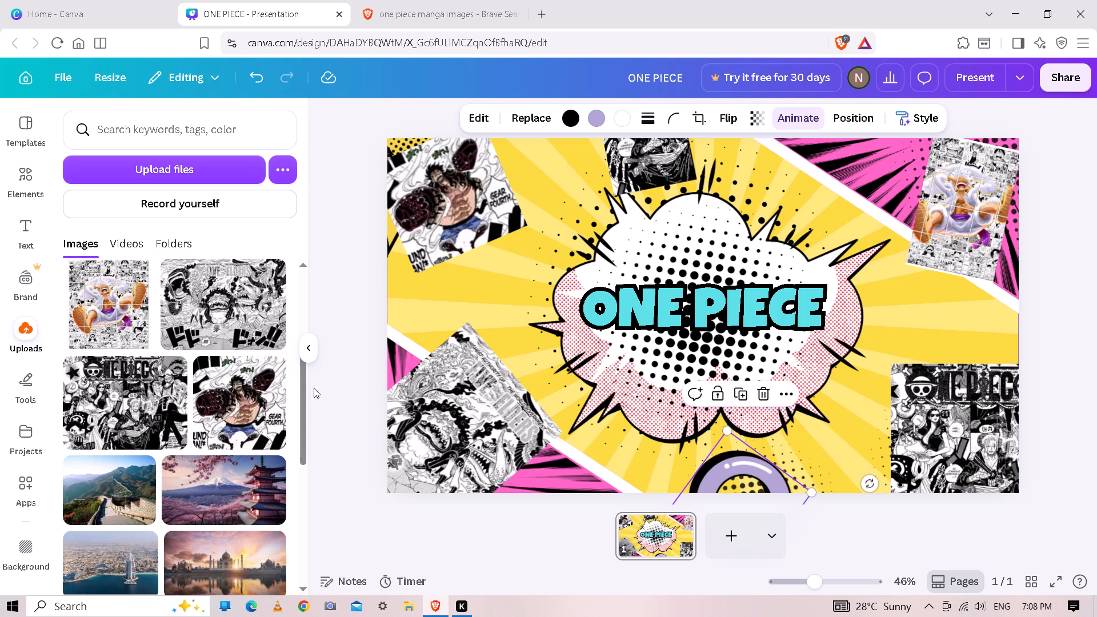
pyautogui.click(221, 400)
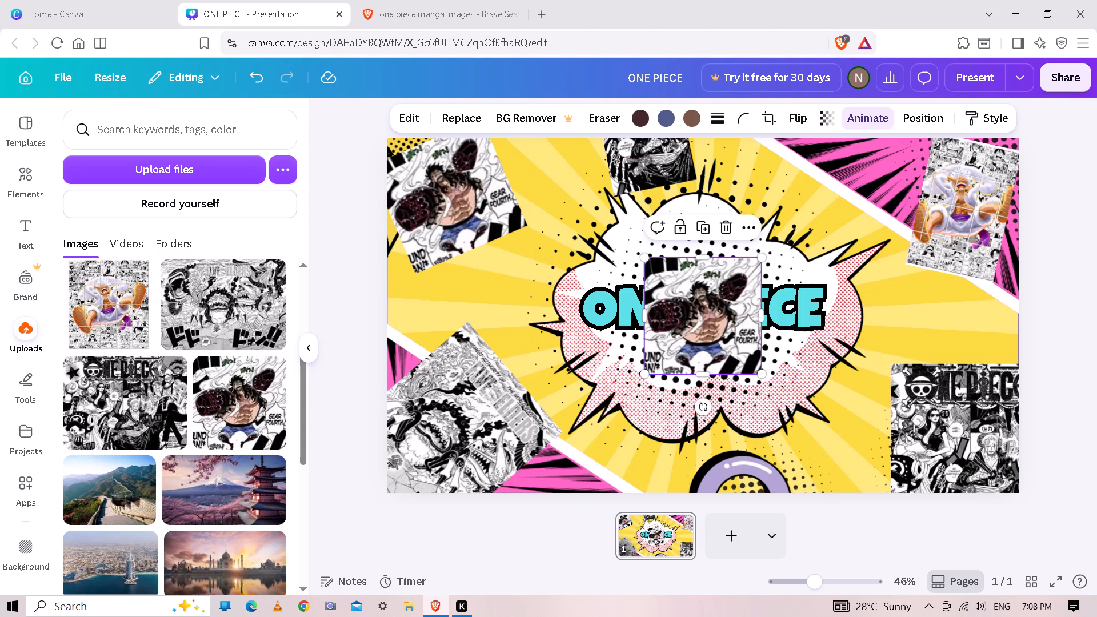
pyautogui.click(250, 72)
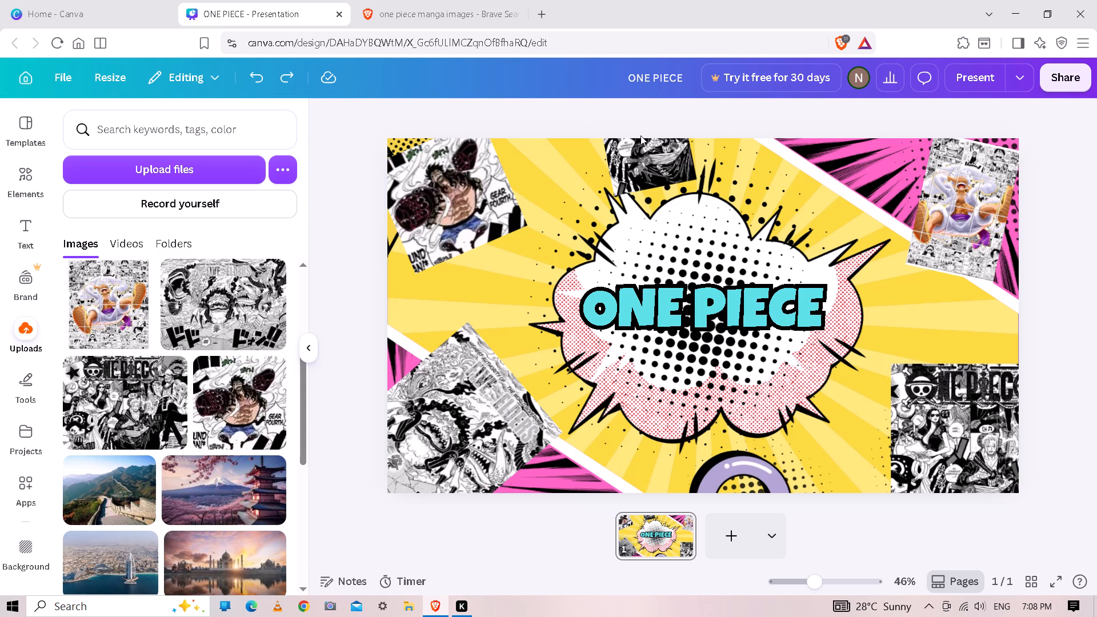
# Replace the purple round graphic at the slide's bottom edge with the uploaded Gear Fourth Luffy picture.
pyautogui.click(741, 462)
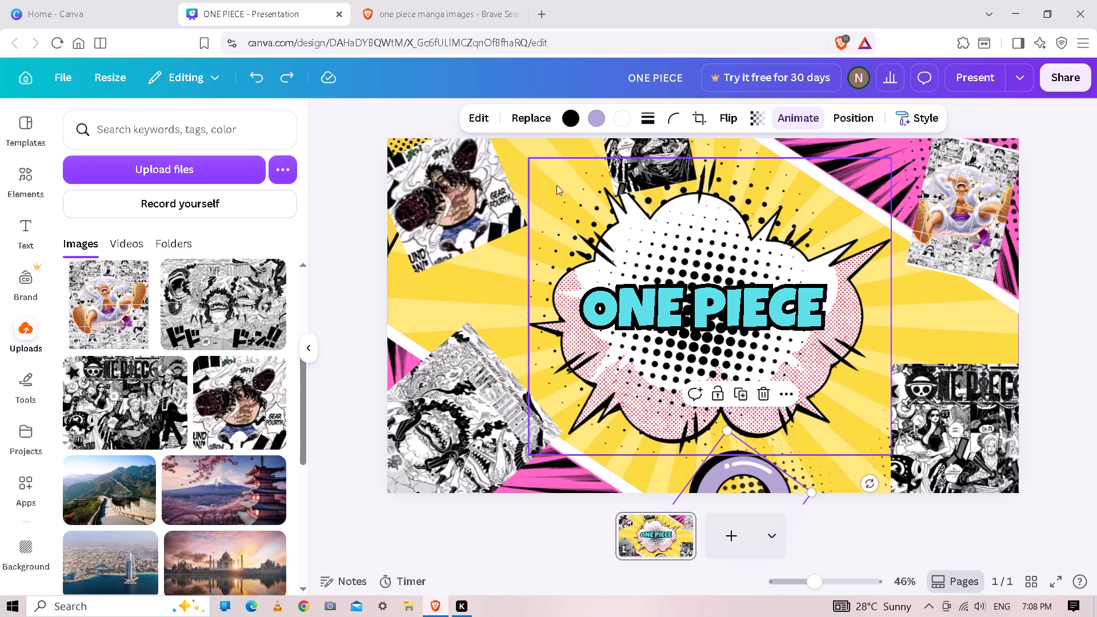
pyautogui.click(527, 110)
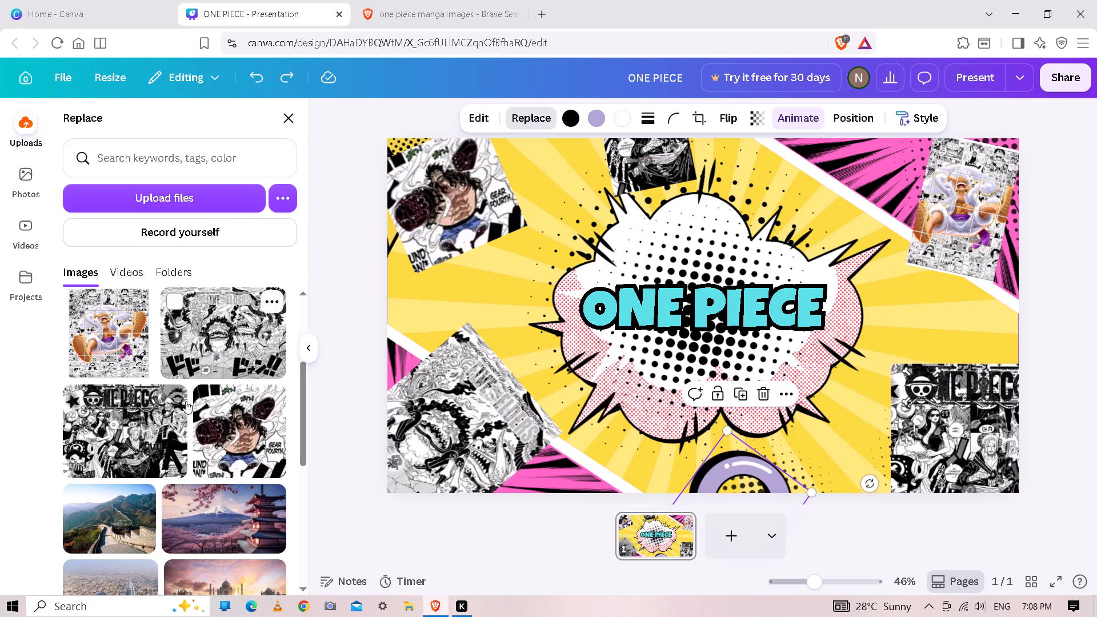
pyautogui.click(213, 452)
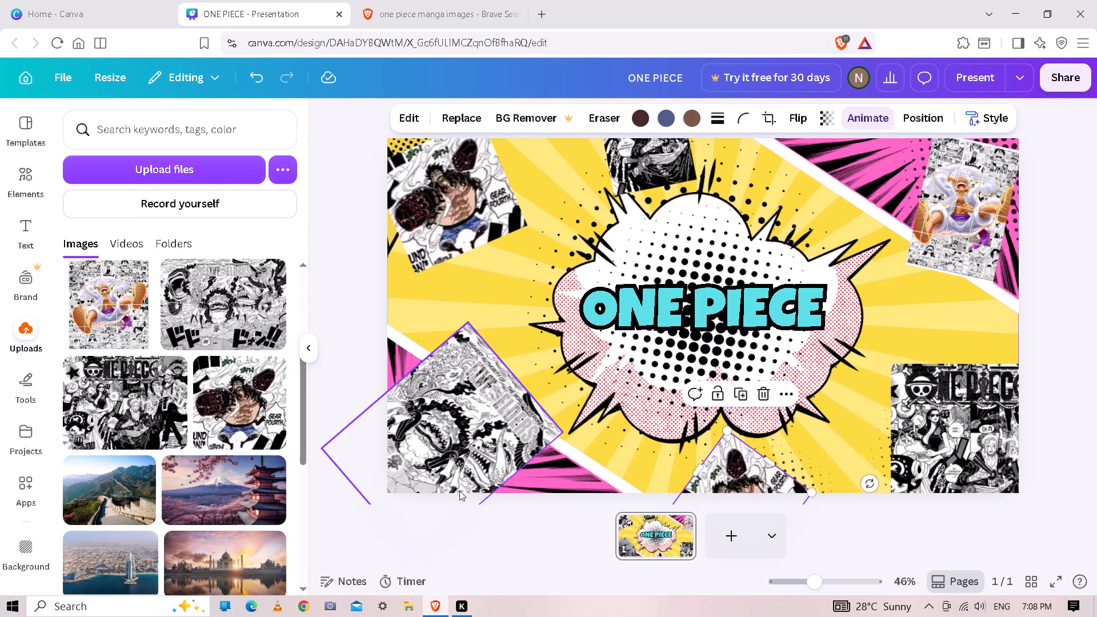
# Ungroup the central comic burst and its black halftone dot graphic behind the ONE PIECE title.
pyautogui.click(630, 366)
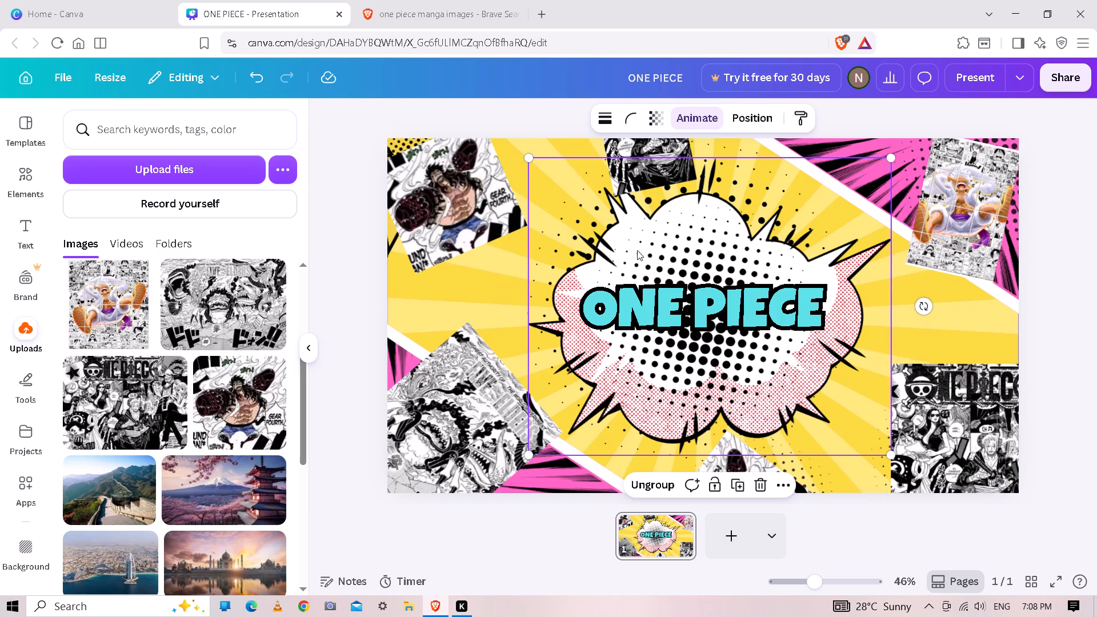
pyautogui.click(652, 216)
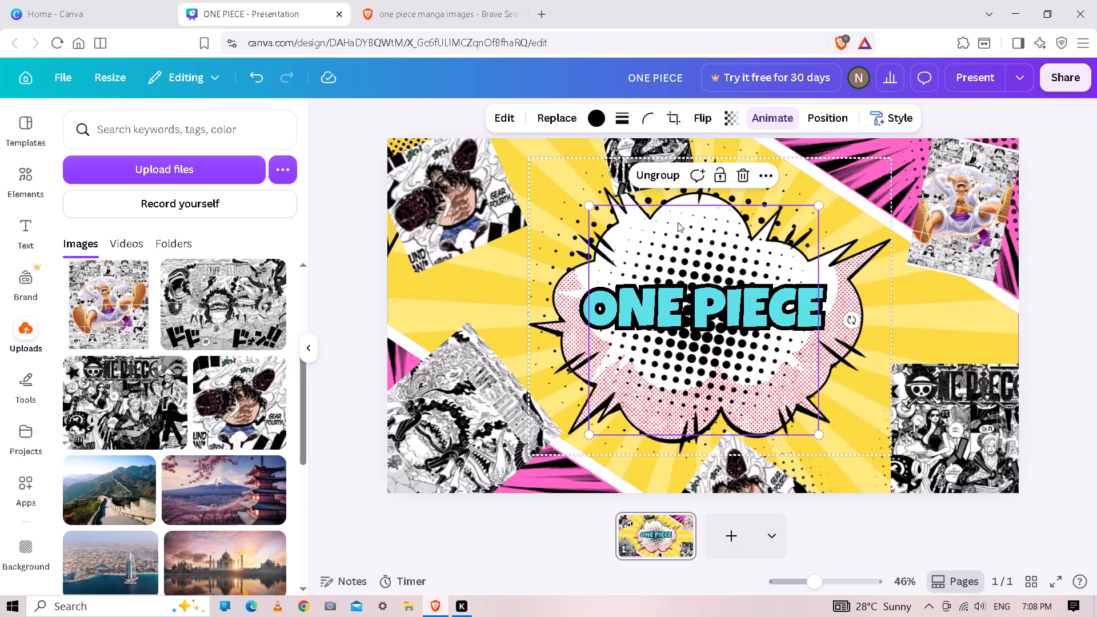
pyautogui.click(663, 179)
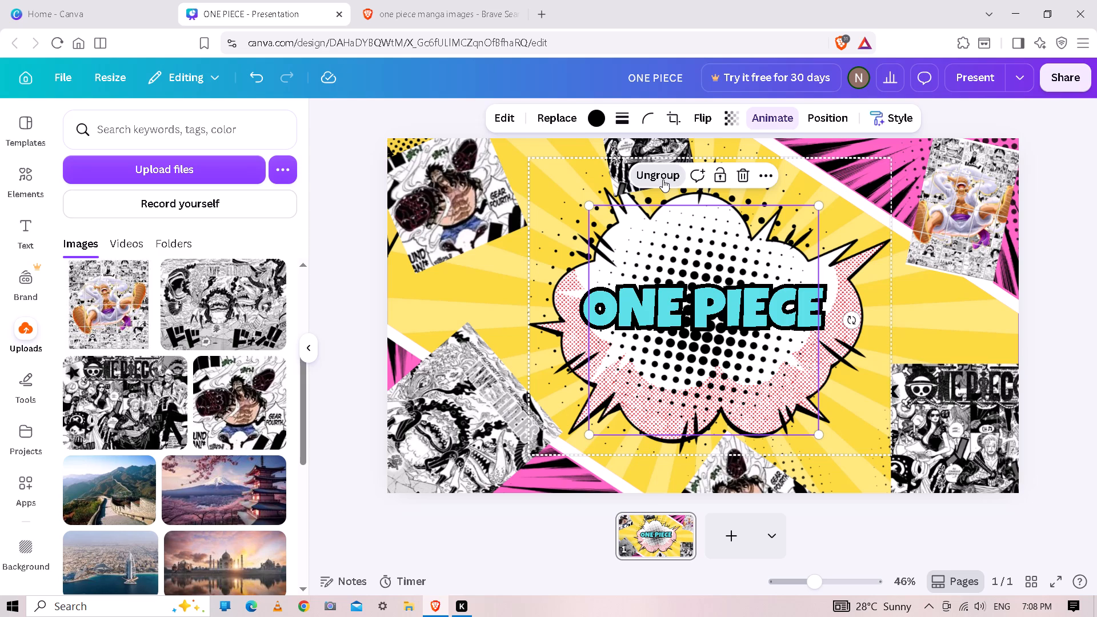
pyautogui.click(872, 194)
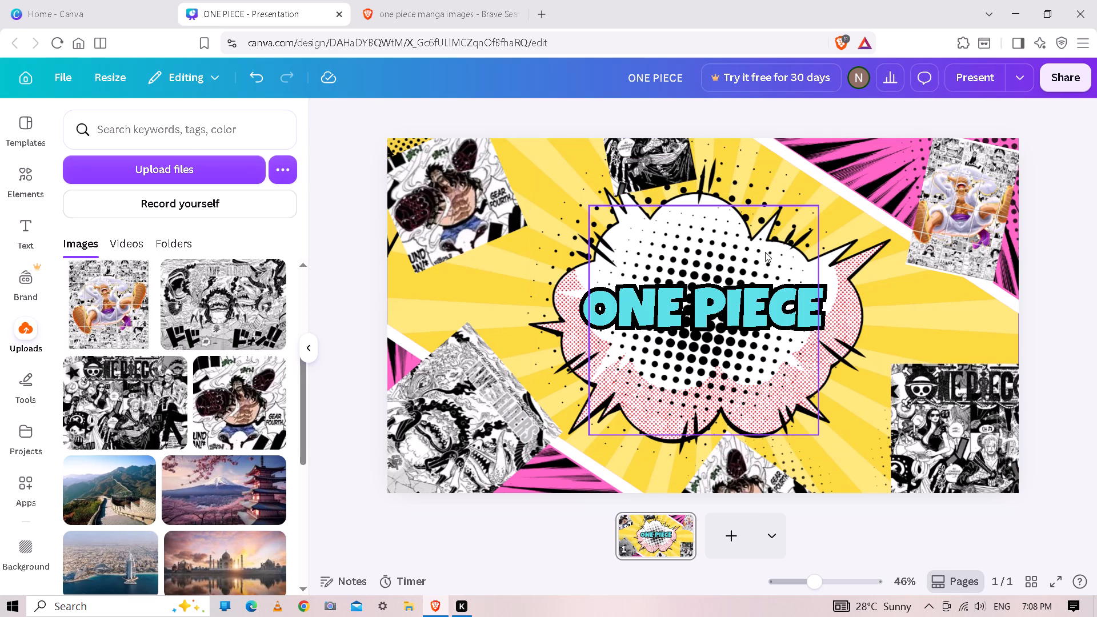
# Bring the One Piece Manga Chapter 565 full color spread from the web image results into the presentation's uploads.
pyautogui.click(443, 14)
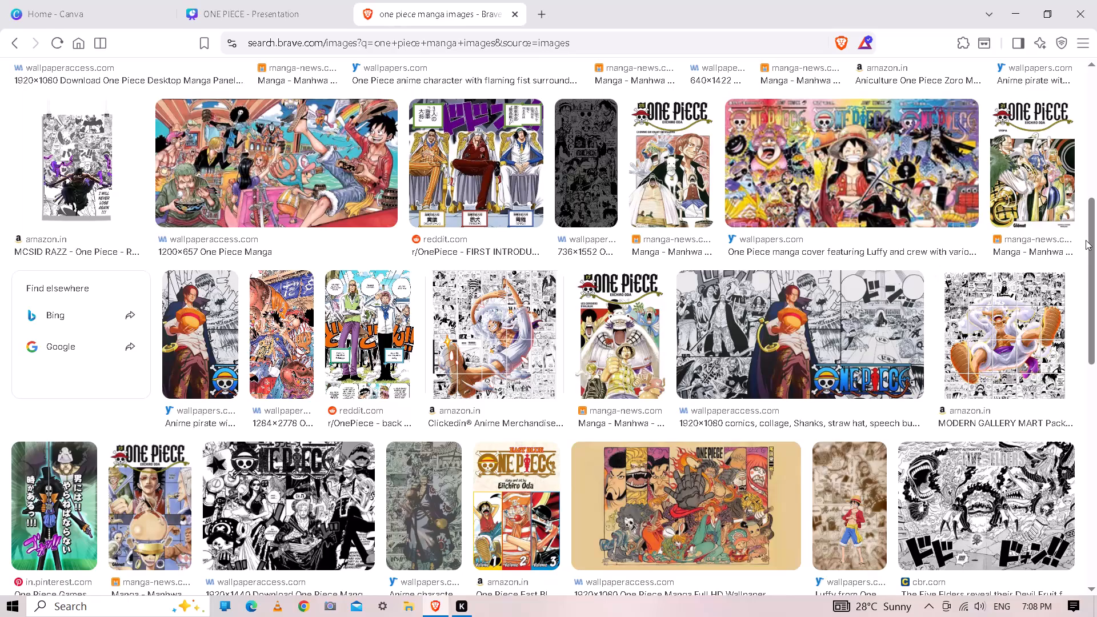
pyautogui.moveTo(1090, 240); pyautogui.dragTo(1096, 318)
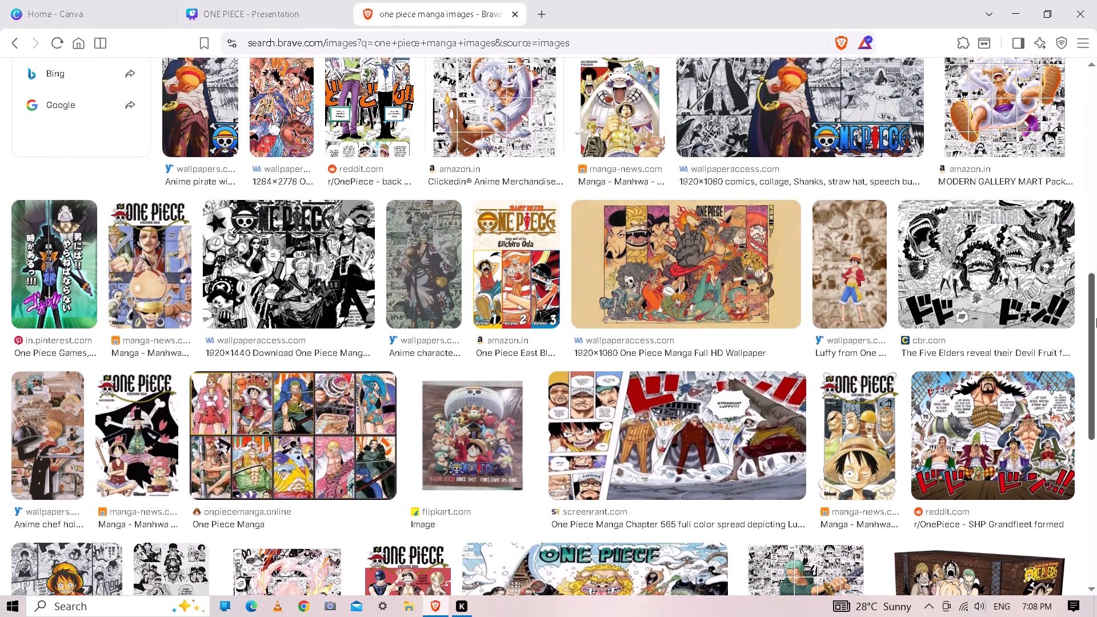
pyautogui.moveTo(1096, 318); pyautogui.dragTo(1096, 375)
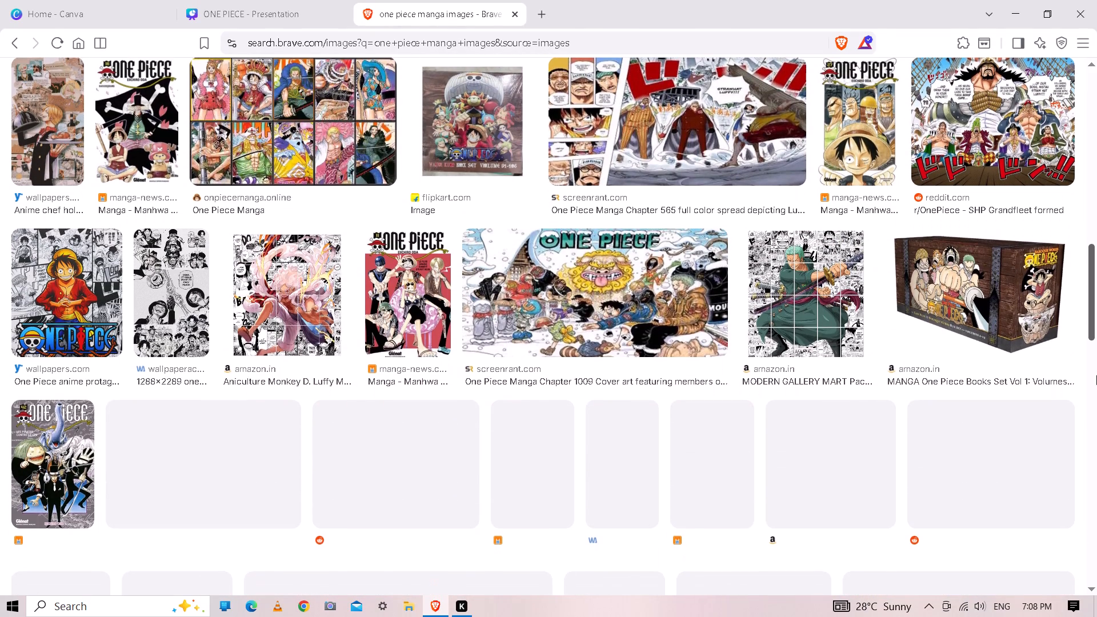
pyautogui.moveTo(1096, 375); pyautogui.dragTo(1096, 378)
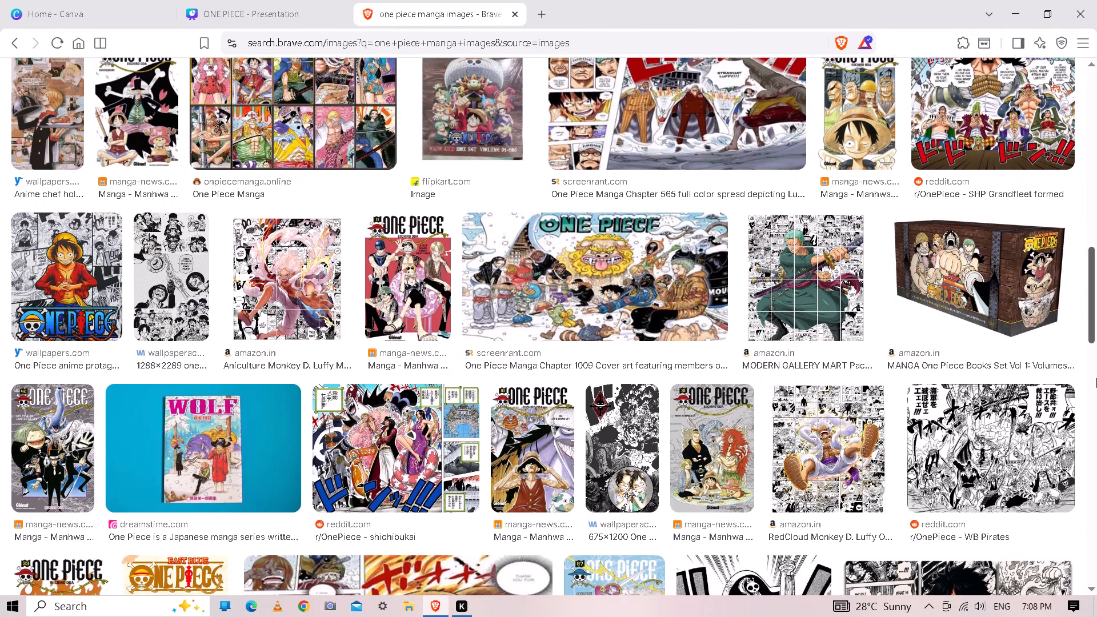
pyautogui.moveTo(1096, 378); pyautogui.dragTo(1096, 388)
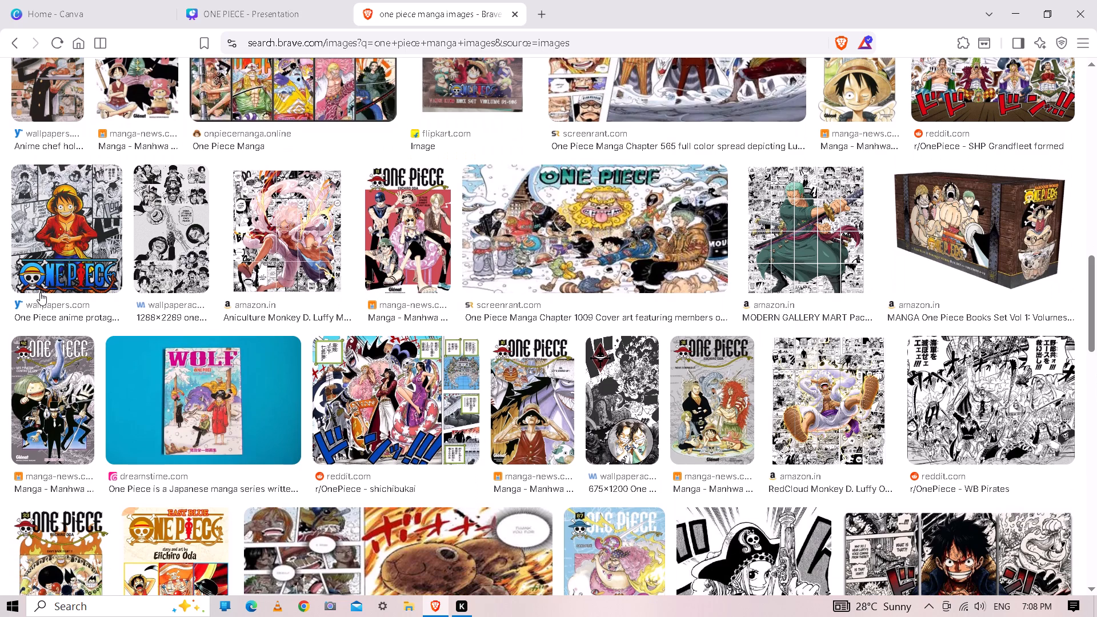
pyautogui.click(56, 270)
pyautogui.moveTo(56, 270); pyautogui.dragTo(216, 62)
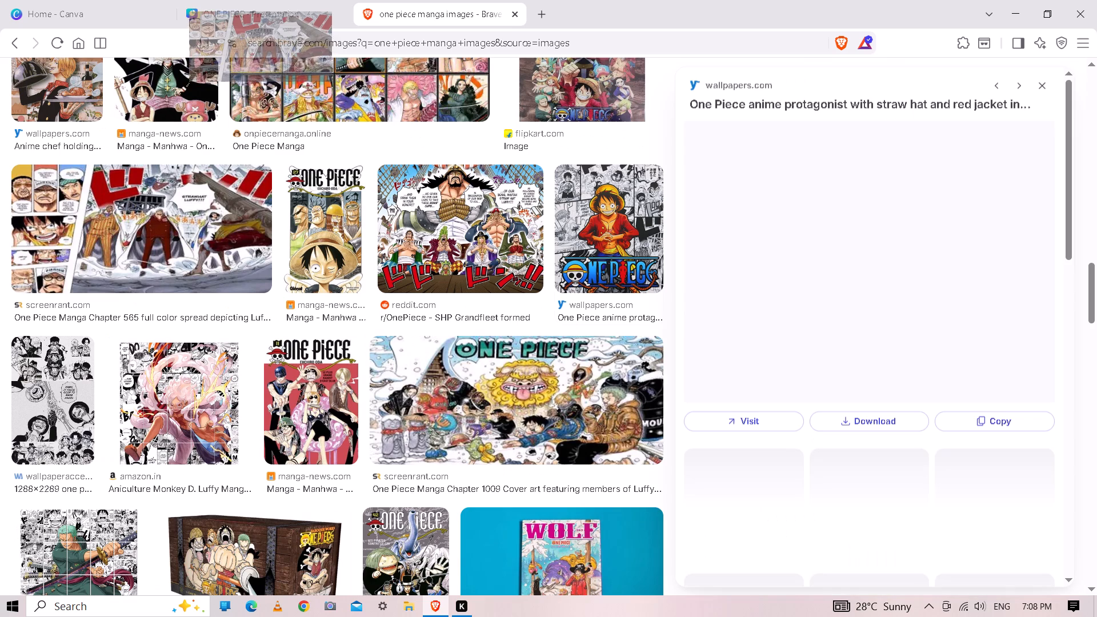
pyautogui.moveTo(216, 62); pyautogui.dragTo(230, 0)
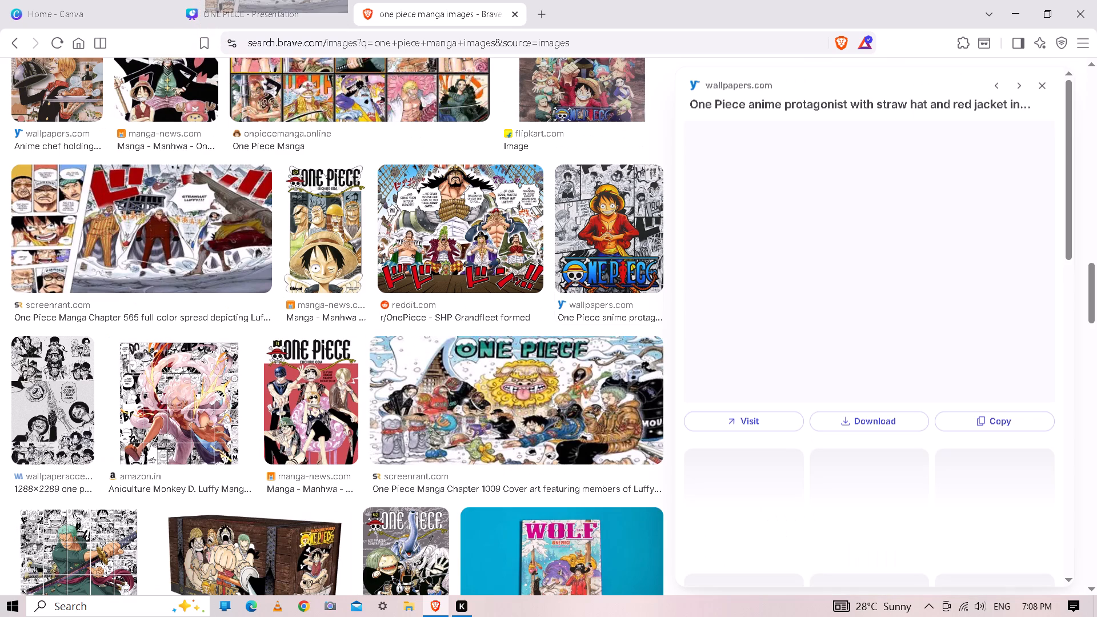
pyautogui.moveTo(230, 0); pyautogui.dragTo(230, 10)
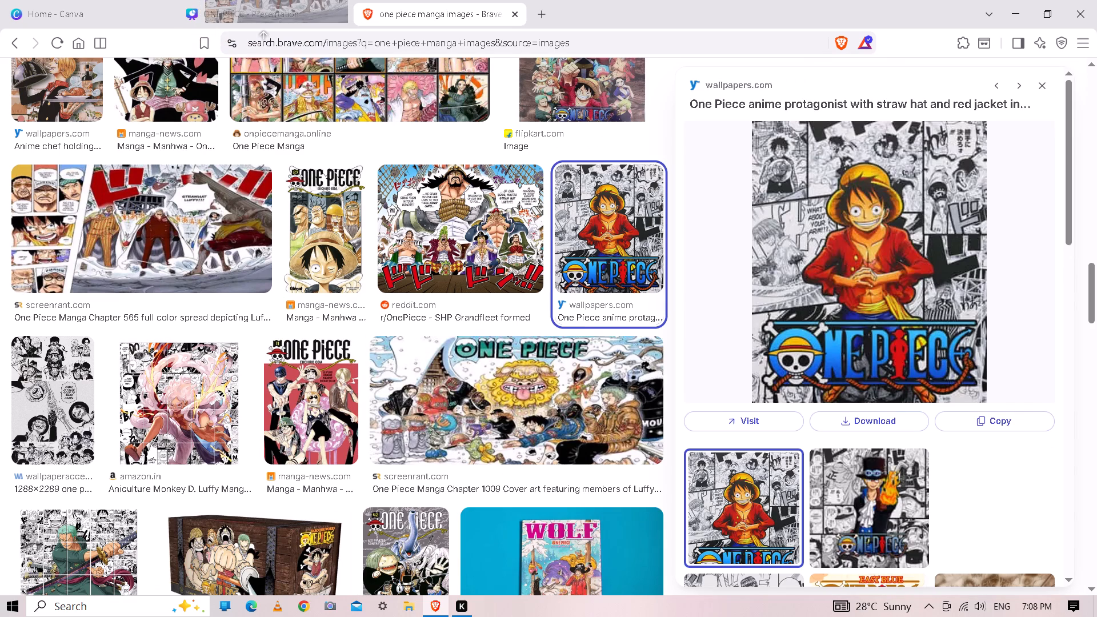
pyautogui.moveTo(230, 10); pyautogui.dragTo(108, 402)
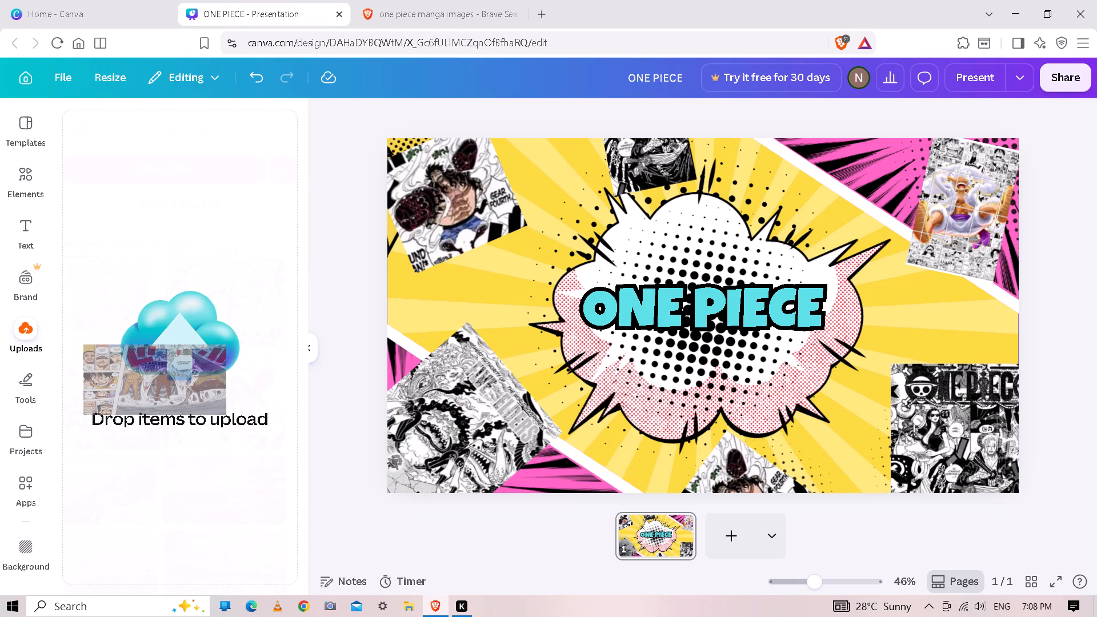
pyautogui.moveTo(108, 402); pyautogui.dragTo(113, 402)
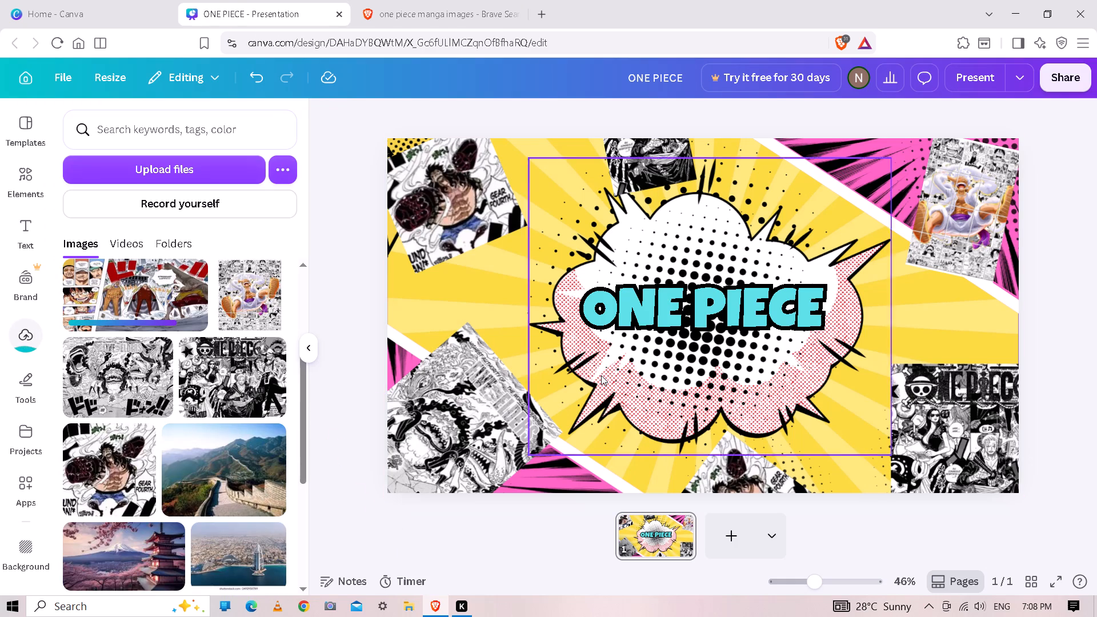
# Bring the One Piece anime protagonist with straw hat and red jacket image from the web results into the presentation's uploads.
pyautogui.click(649, 375)
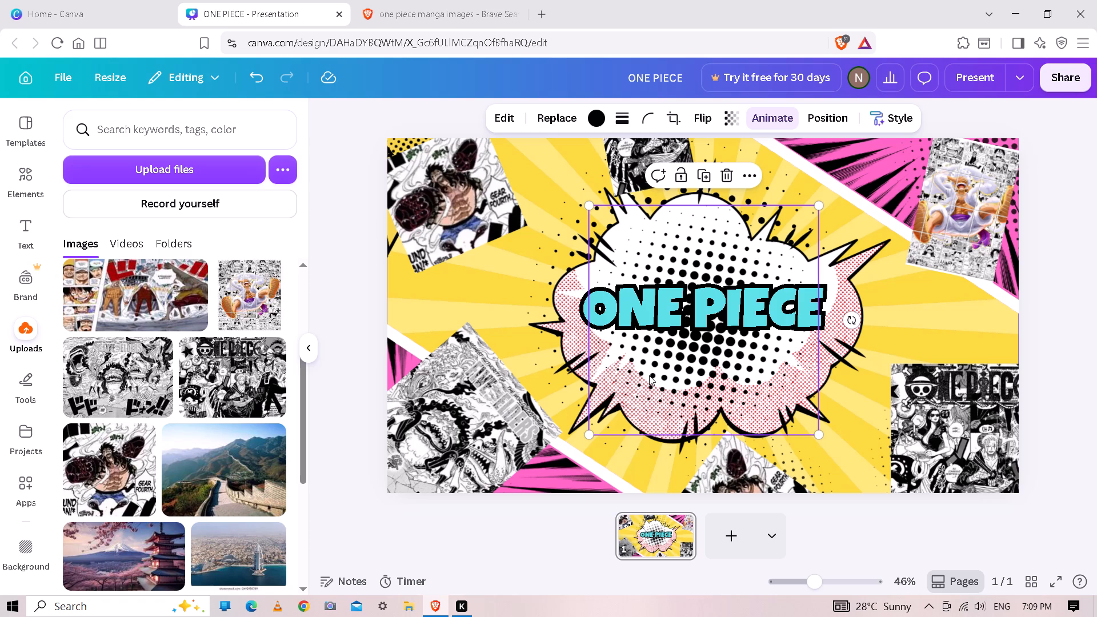
pyautogui.click(412, 16)
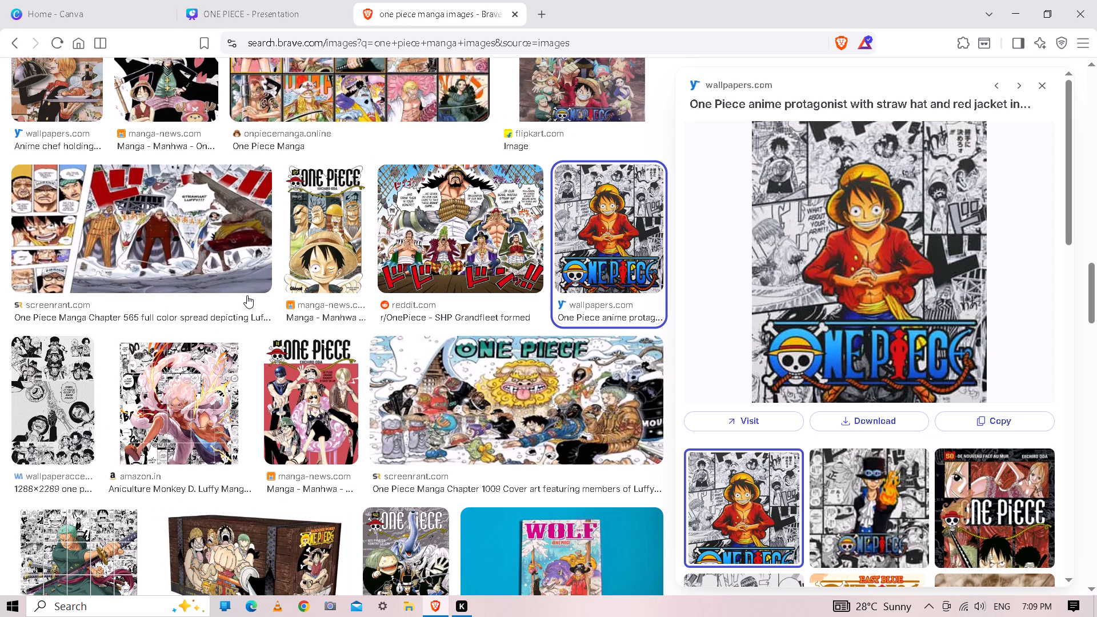
pyautogui.moveTo(595, 258); pyautogui.dragTo(233, 8)
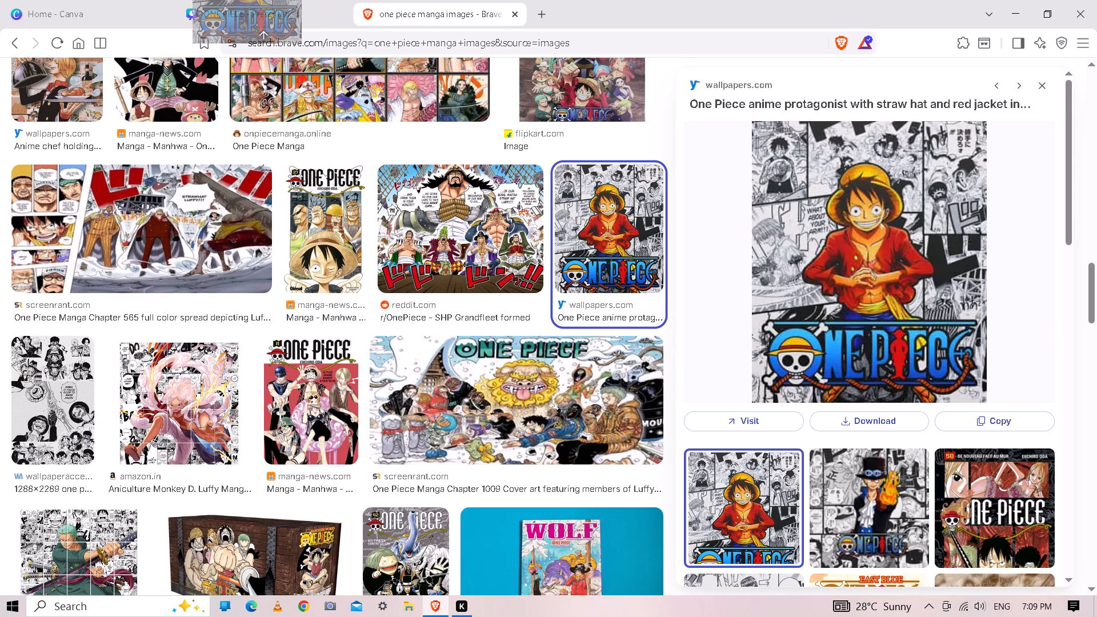
pyautogui.moveTo(233, 8); pyautogui.dragTo(182, 328)
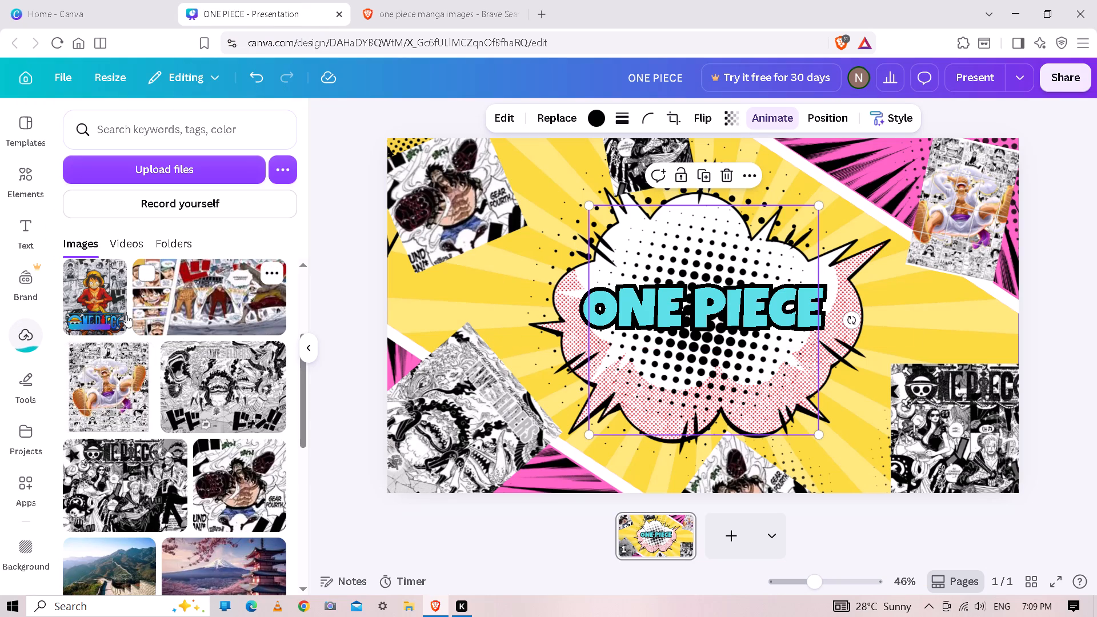
# Replace the black halftone dot graphic in the central comic burst with the uploaded straw hat and red jacket Luffy picture.
pyautogui.click(612, 340)
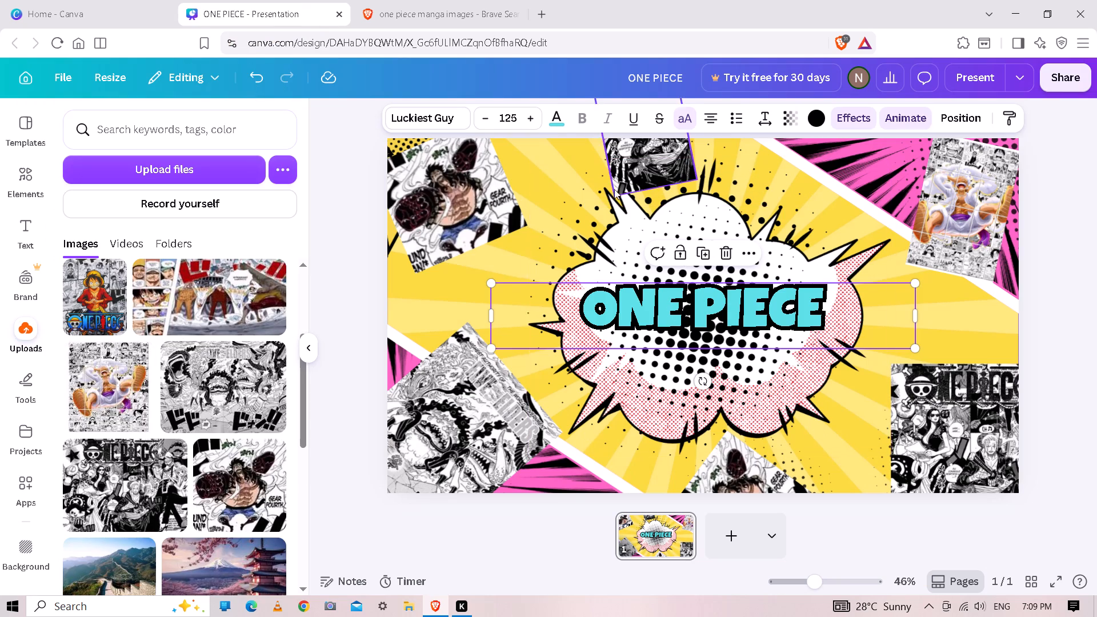
pyautogui.click(788, 258)
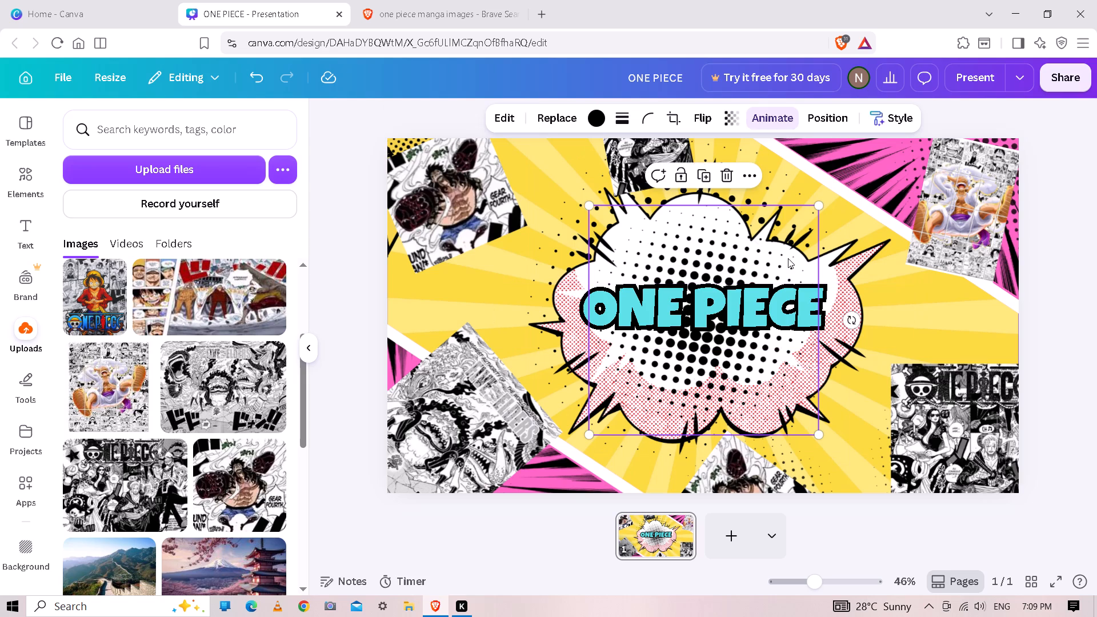
pyautogui.click(563, 123)
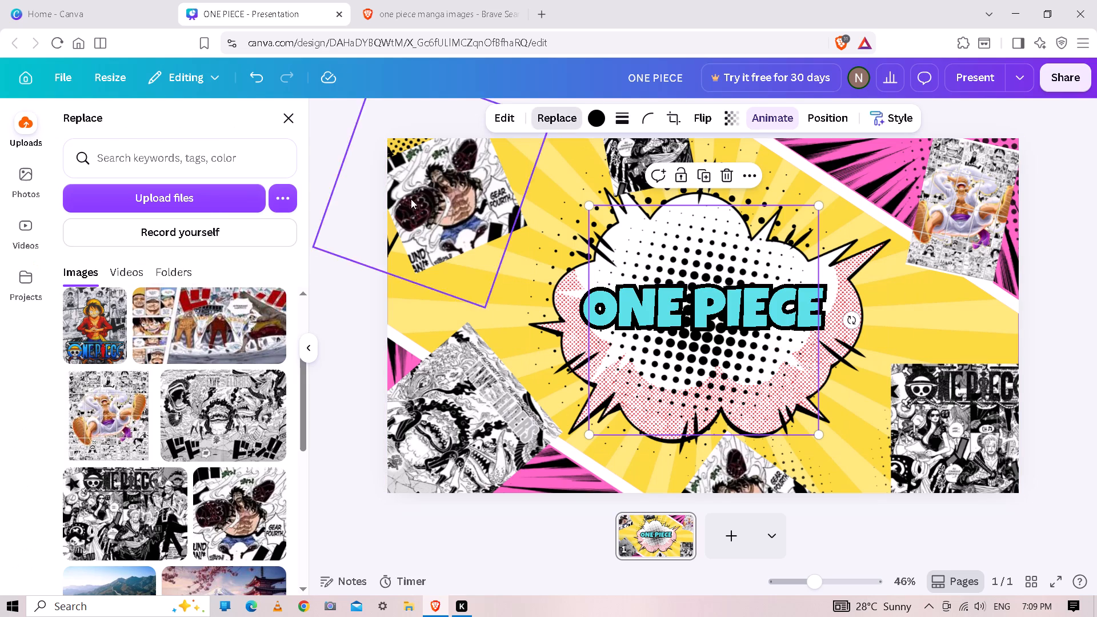
pyautogui.click(94, 305)
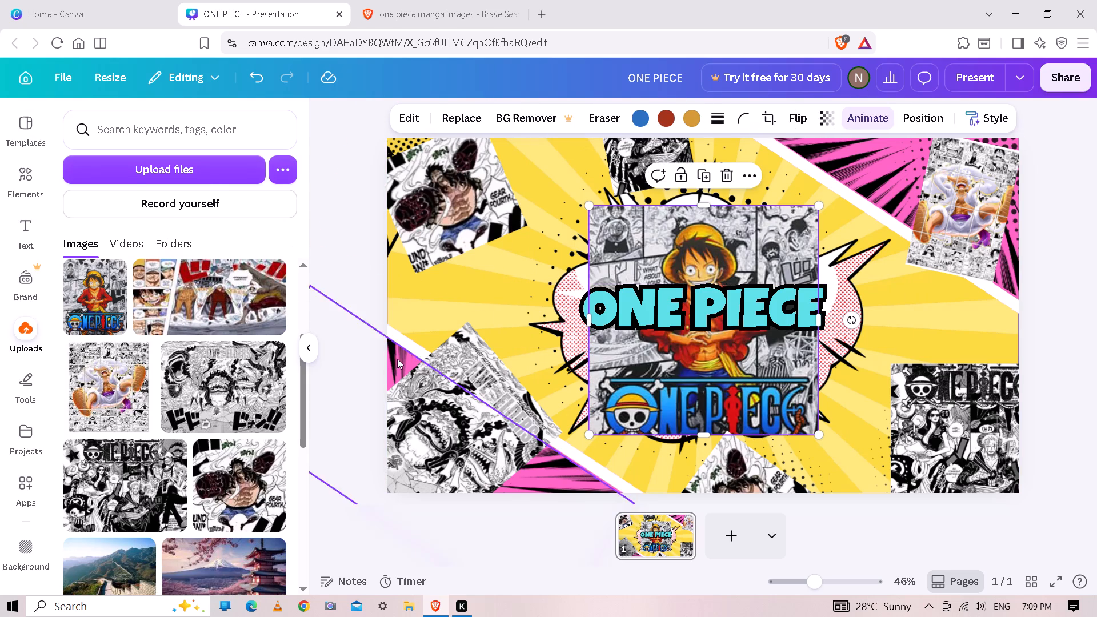
# Delete the light blue ONE PIECE title text from the slide's centre.
pyautogui.click(655, 309)
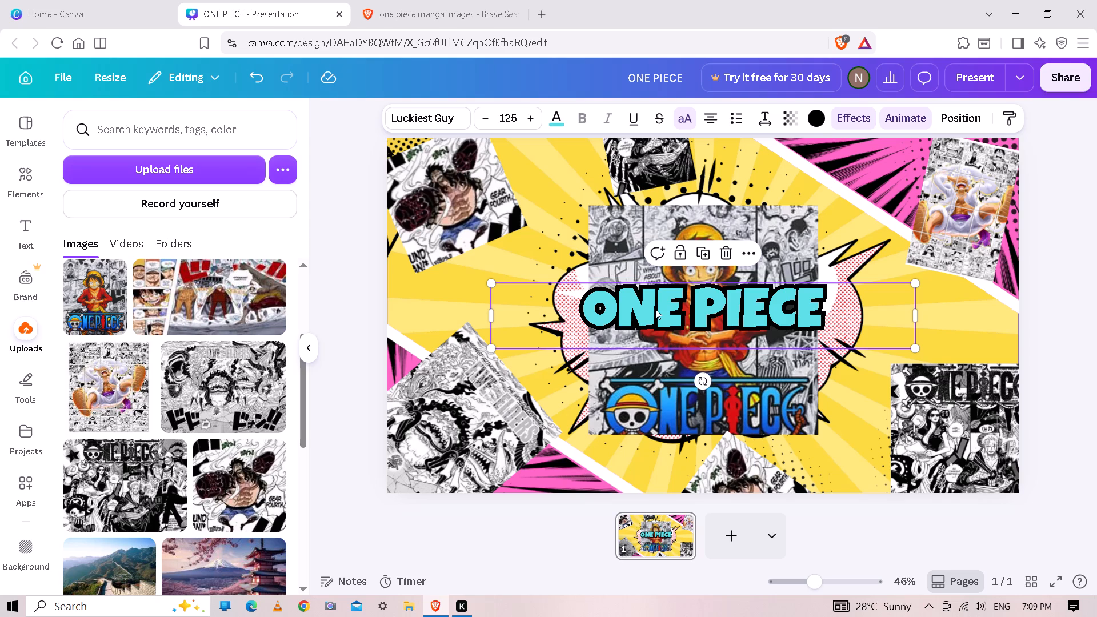
pyautogui.press('BackSpace')
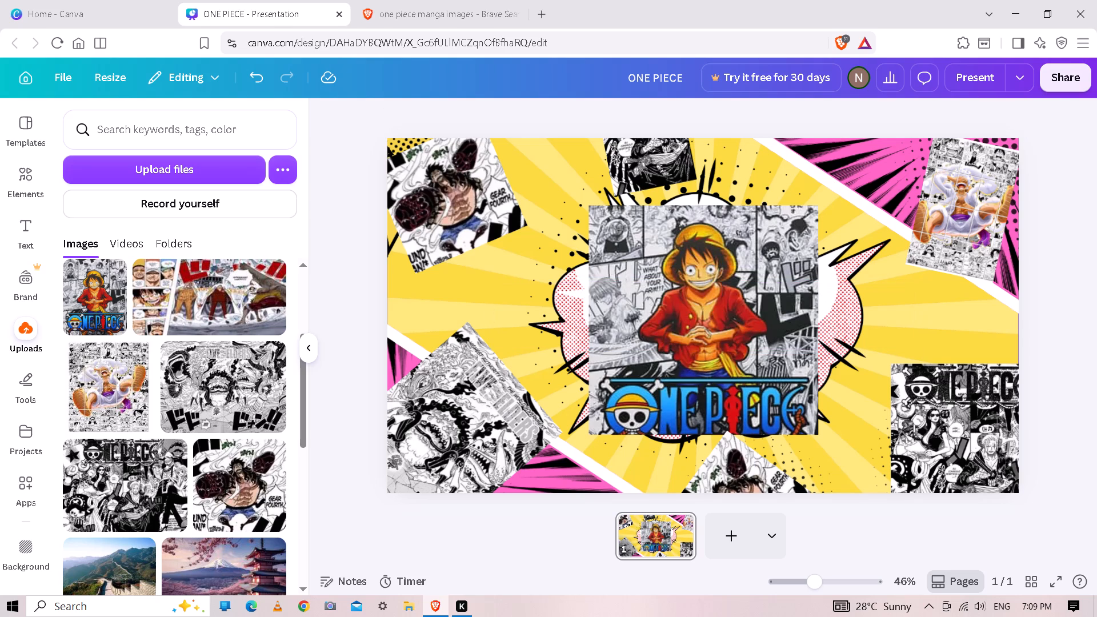
# Widen the central Luffy picture toward the slide's left edge, keeping its height at 699.
pyautogui.click(698, 308)
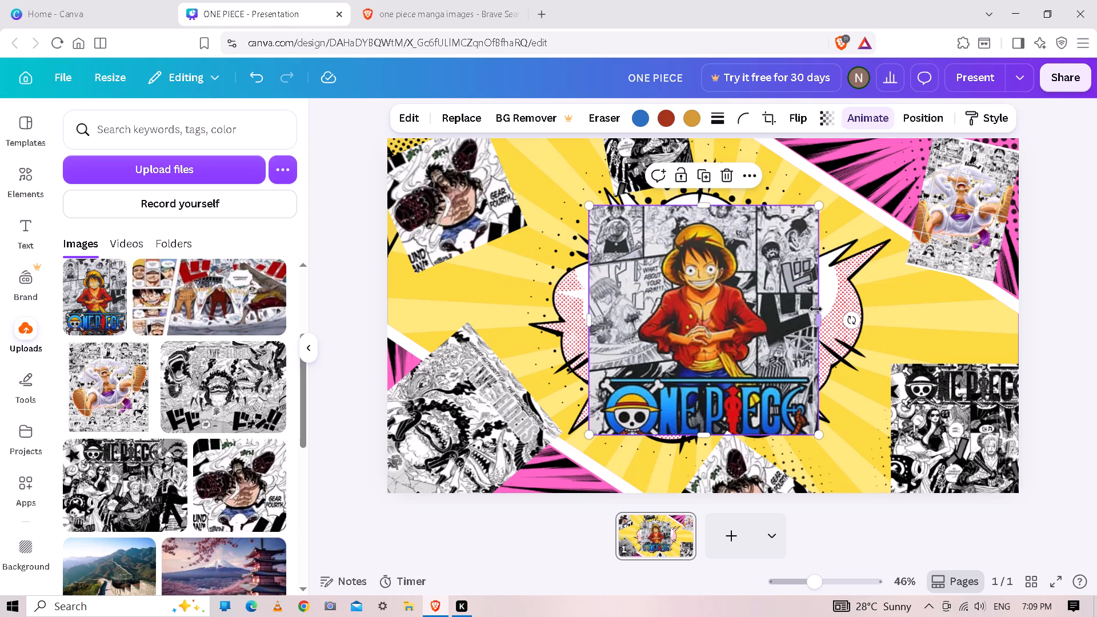
pyautogui.moveTo(816, 311); pyautogui.dragTo(848, 309)
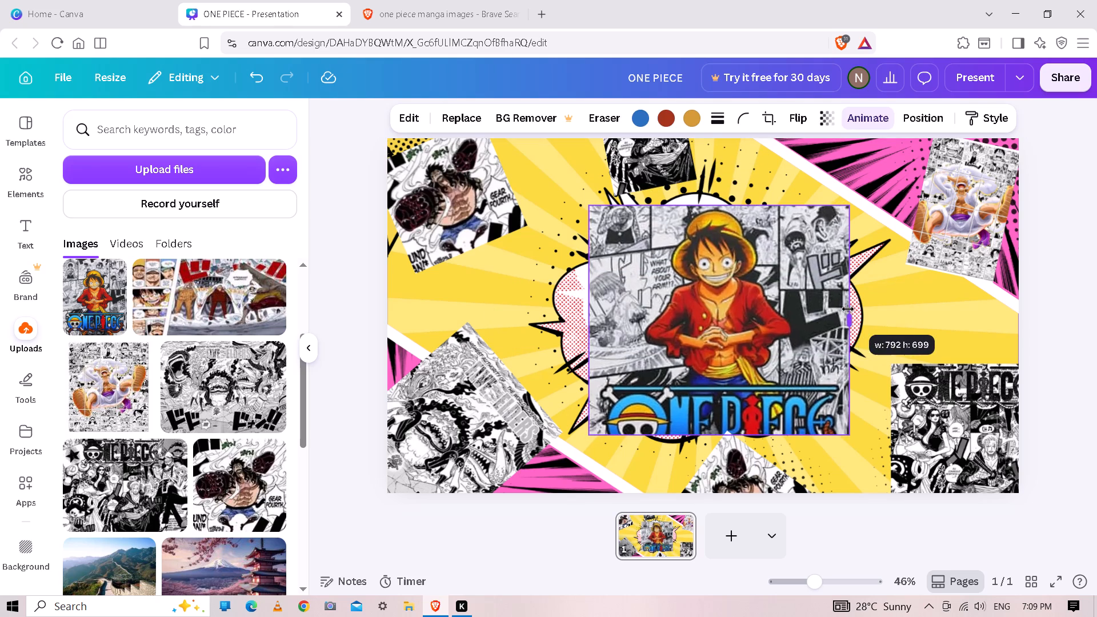
pyautogui.moveTo(848, 309); pyautogui.dragTo(820, 320)
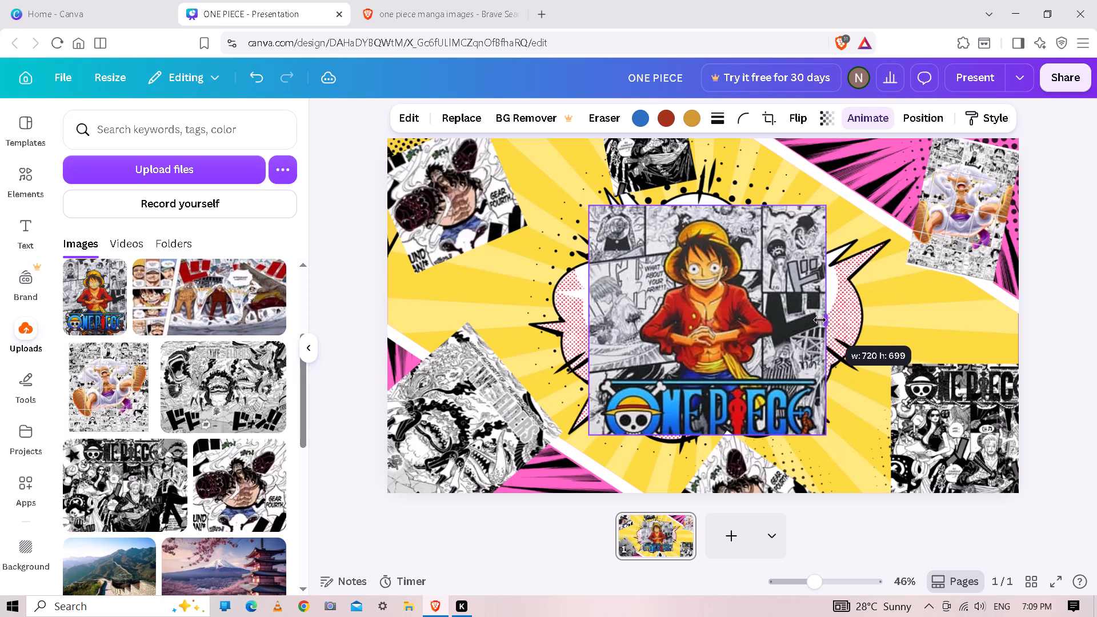
pyautogui.moveTo(820, 320); pyautogui.dragTo(828, 318)
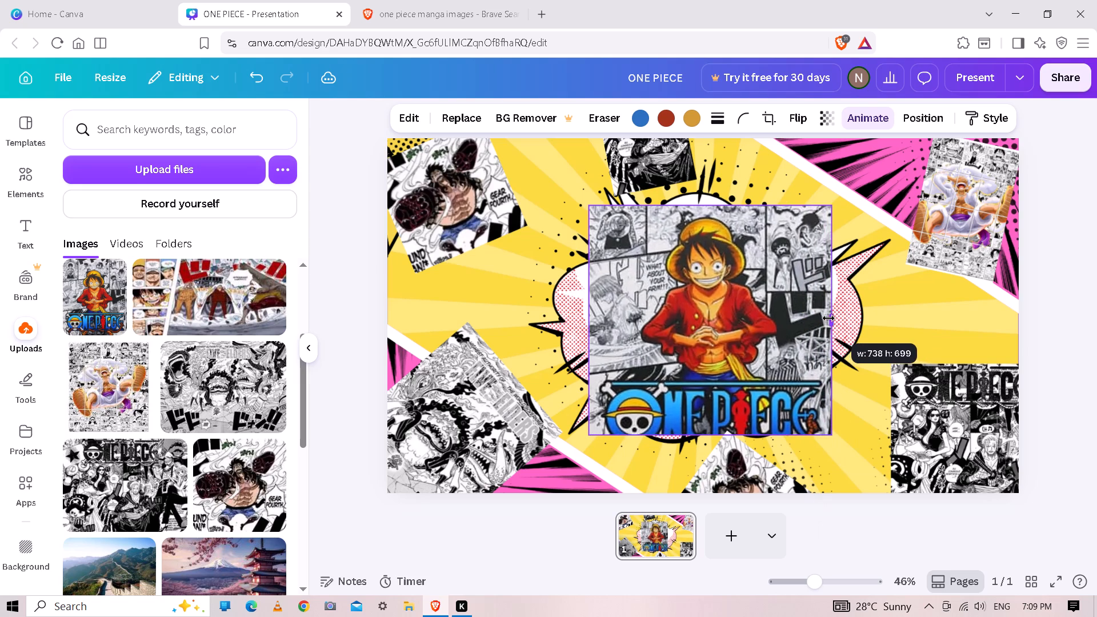
pyautogui.moveTo(828, 318); pyautogui.dragTo(814, 320)
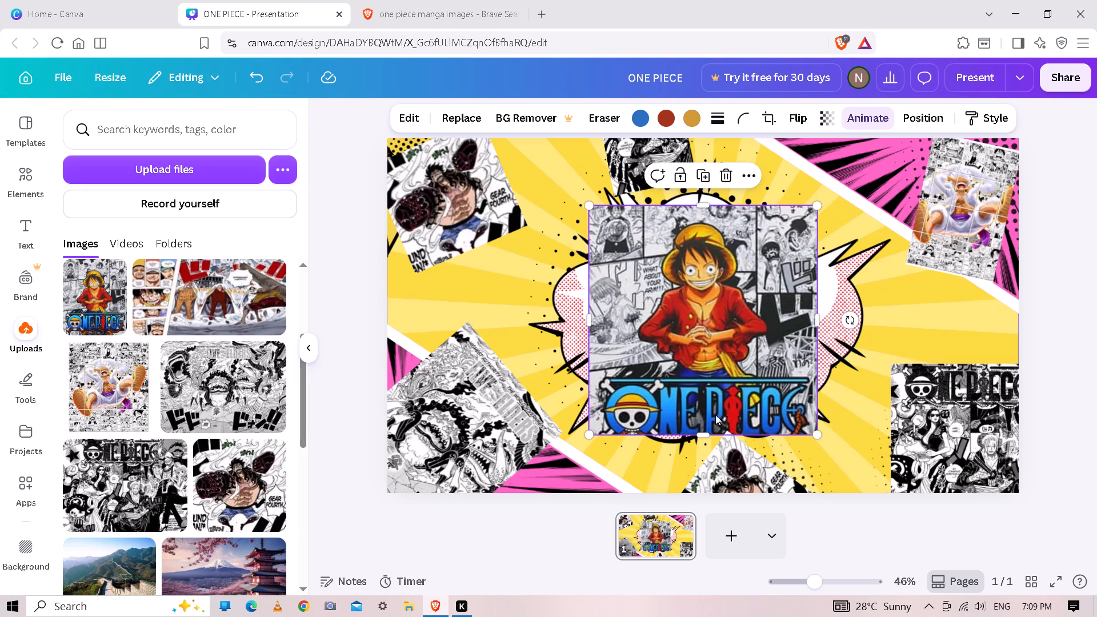
pyautogui.click(710, 380)
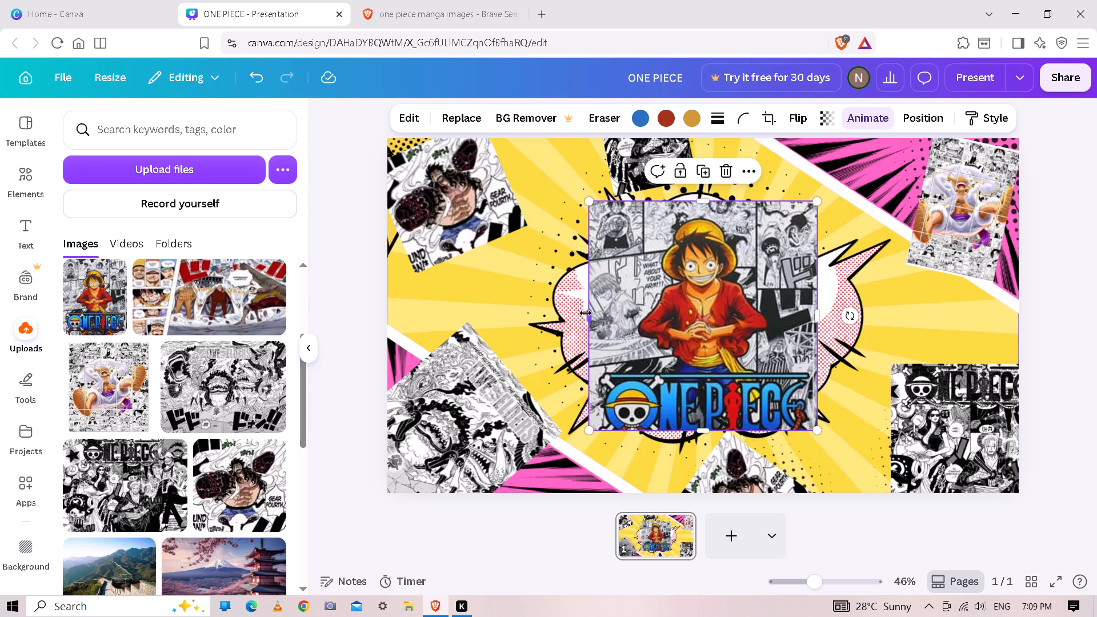
pyautogui.moveTo(587, 313); pyautogui.dragTo(616, 314)
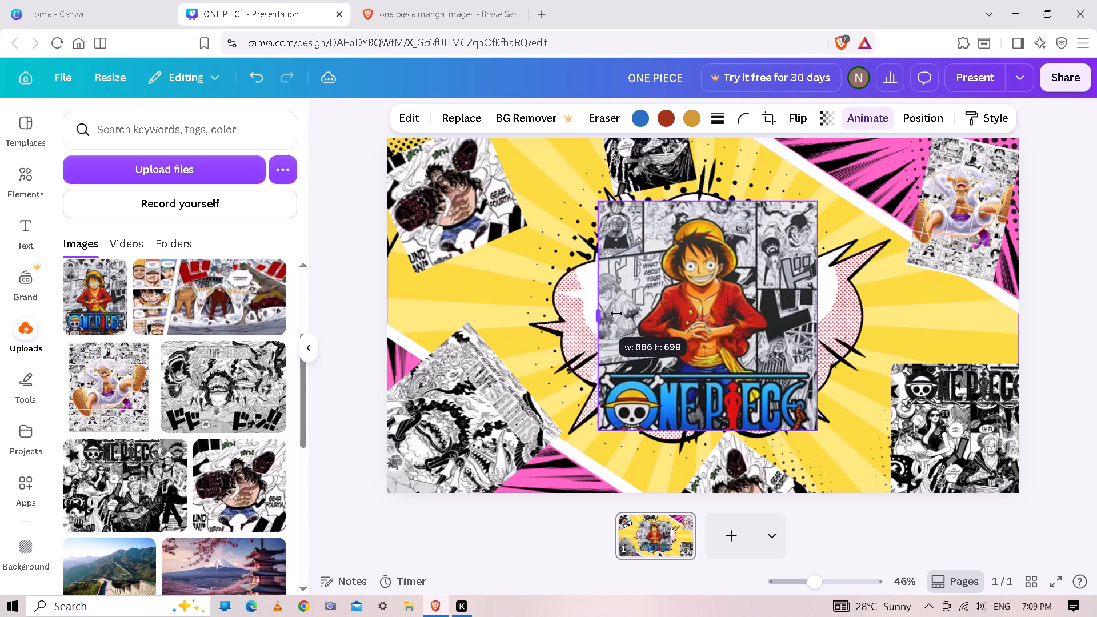
pyautogui.moveTo(616, 314); pyautogui.dragTo(579, 328)
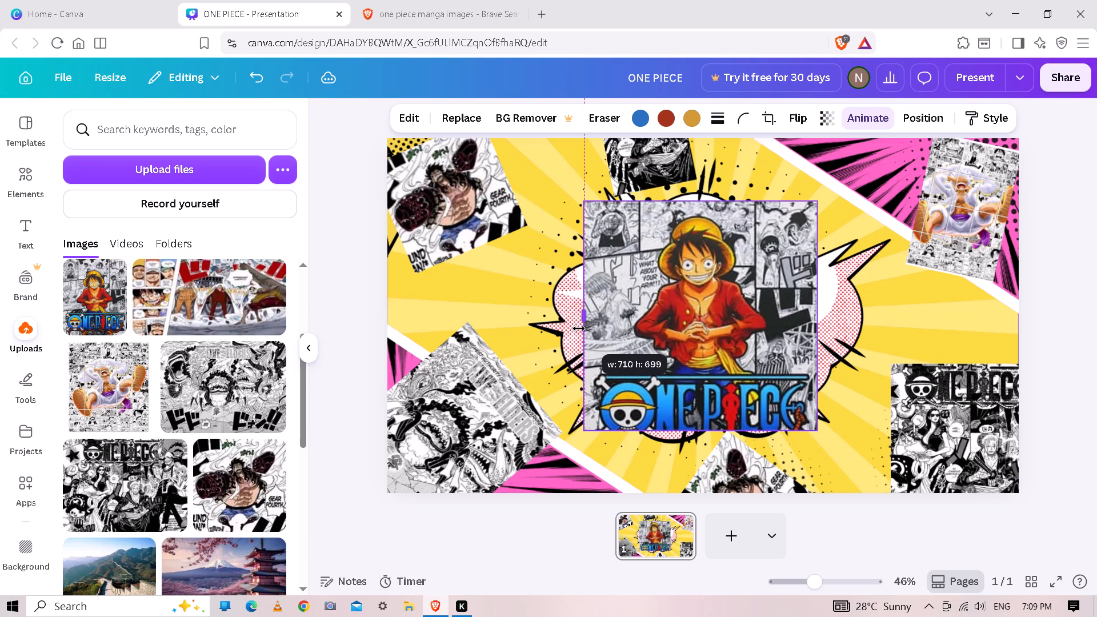
pyautogui.moveTo(579, 328); pyautogui.dragTo(698, 321)
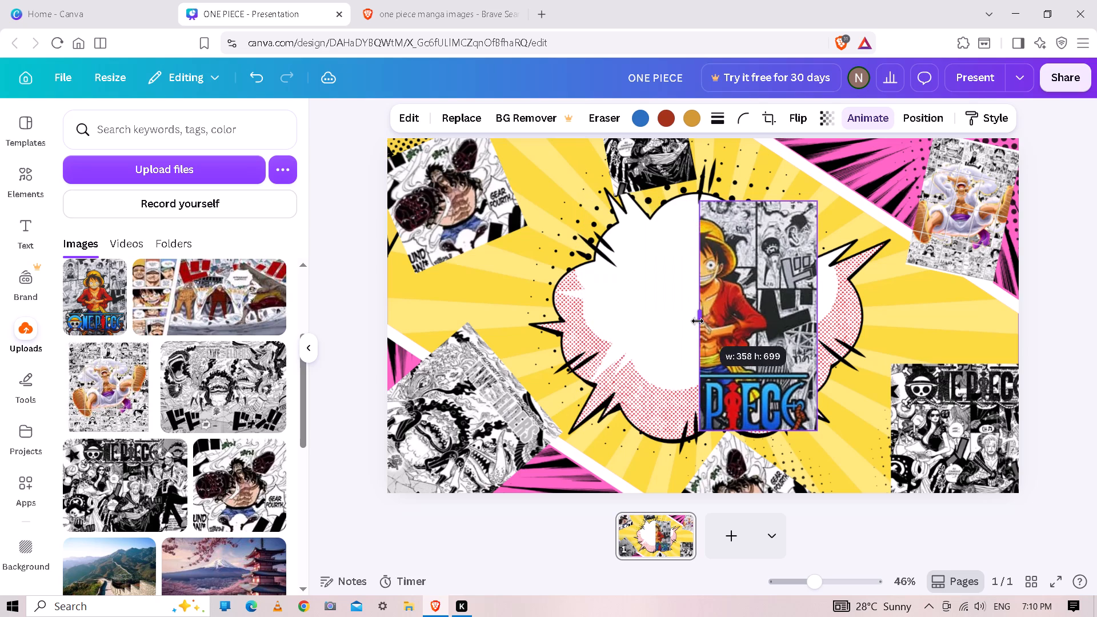
pyautogui.moveTo(698, 321); pyautogui.dragTo(549, 338)
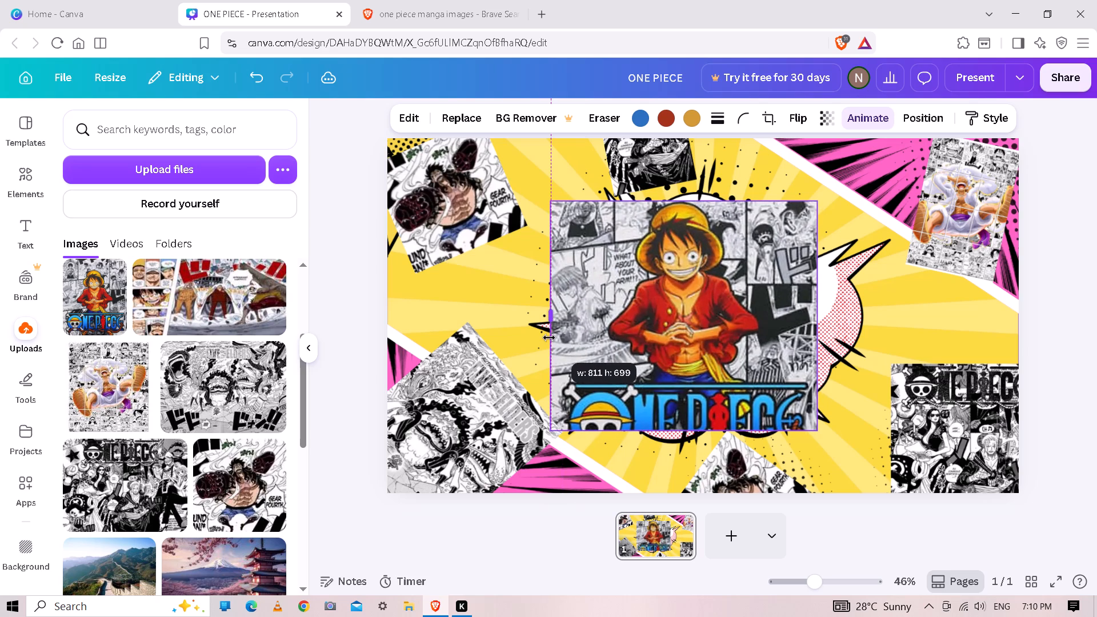
pyautogui.moveTo(549, 338); pyautogui.dragTo(551, 338)
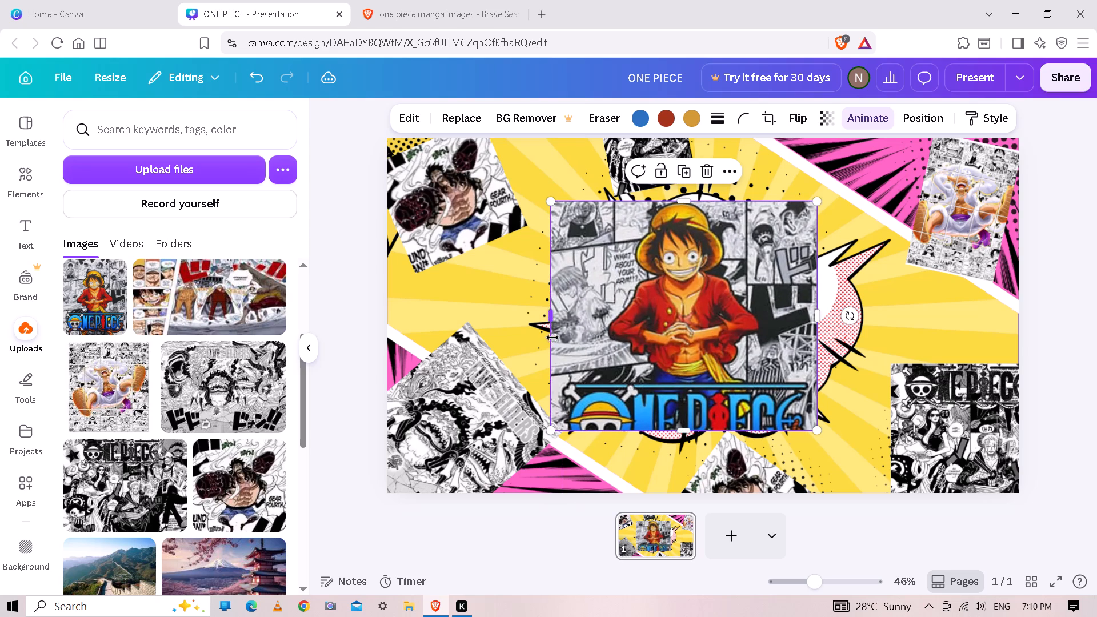
pyautogui.click(820, 312)
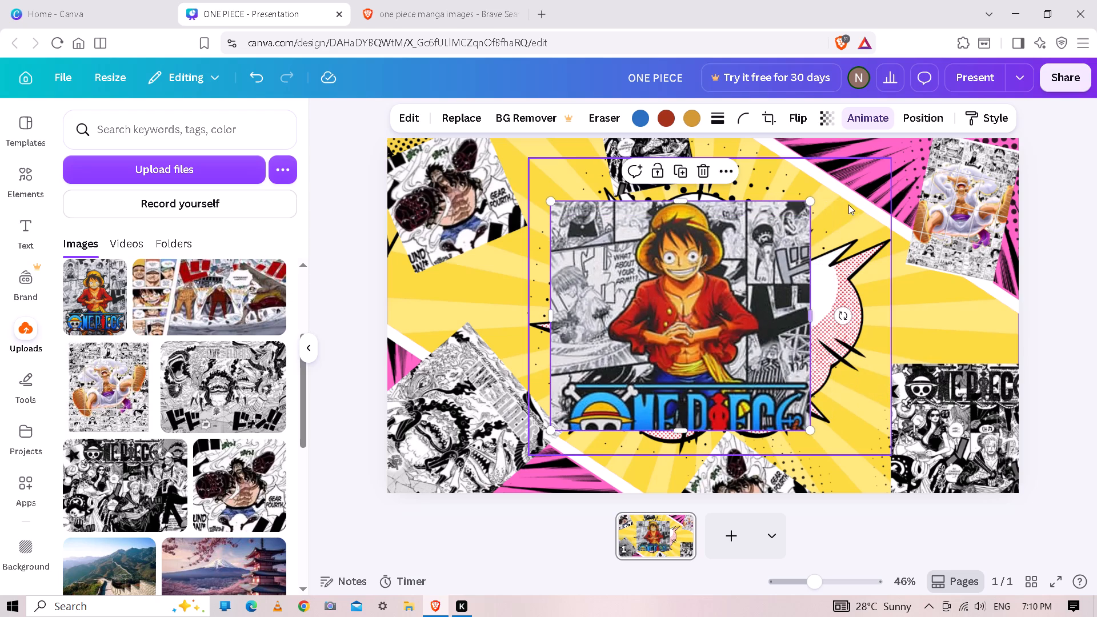
# Enlarge the central Luffy picture proportionally to about 899 wide and reposition it over the comic burst.
pyautogui.moveTo(811, 200); pyautogui.dragTo(839, 189)
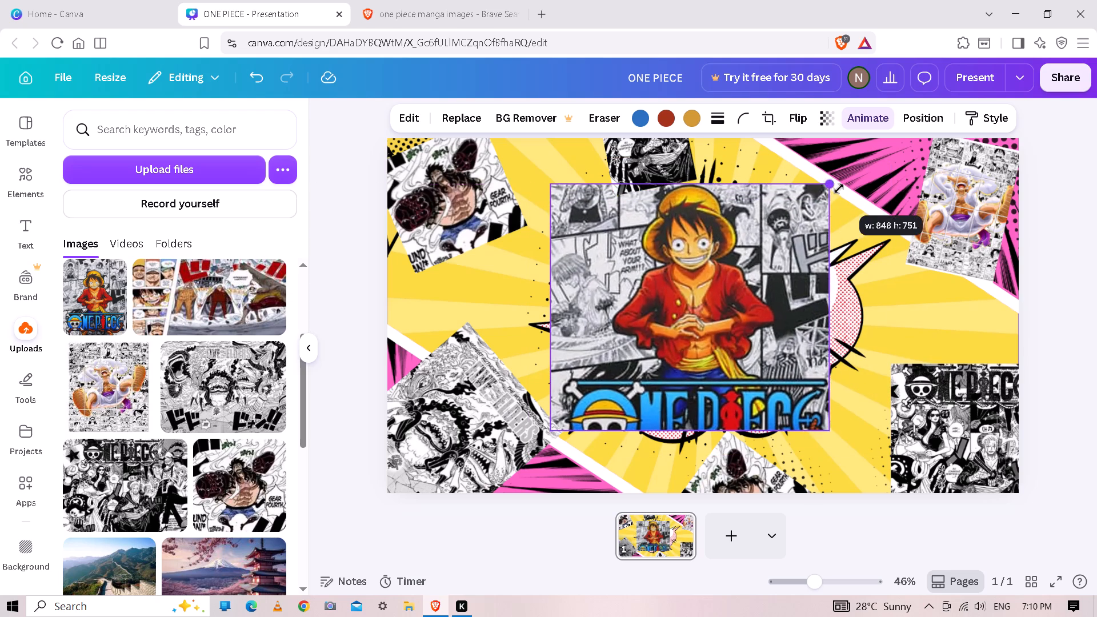
pyautogui.moveTo(839, 189); pyautogui.dragTo(859, 185)
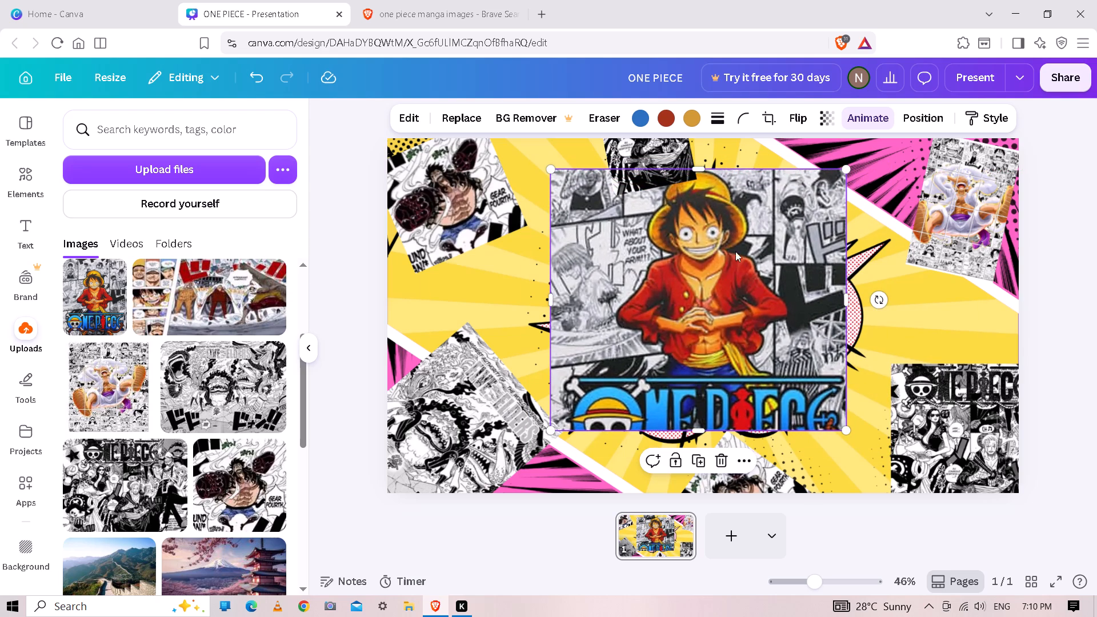
pyautogui.moveTo(719, 263); pyautogui.dragTo(725, 285)
pyautogui.moveTo(708, 419); pyautogui.dragTo(703, 413)
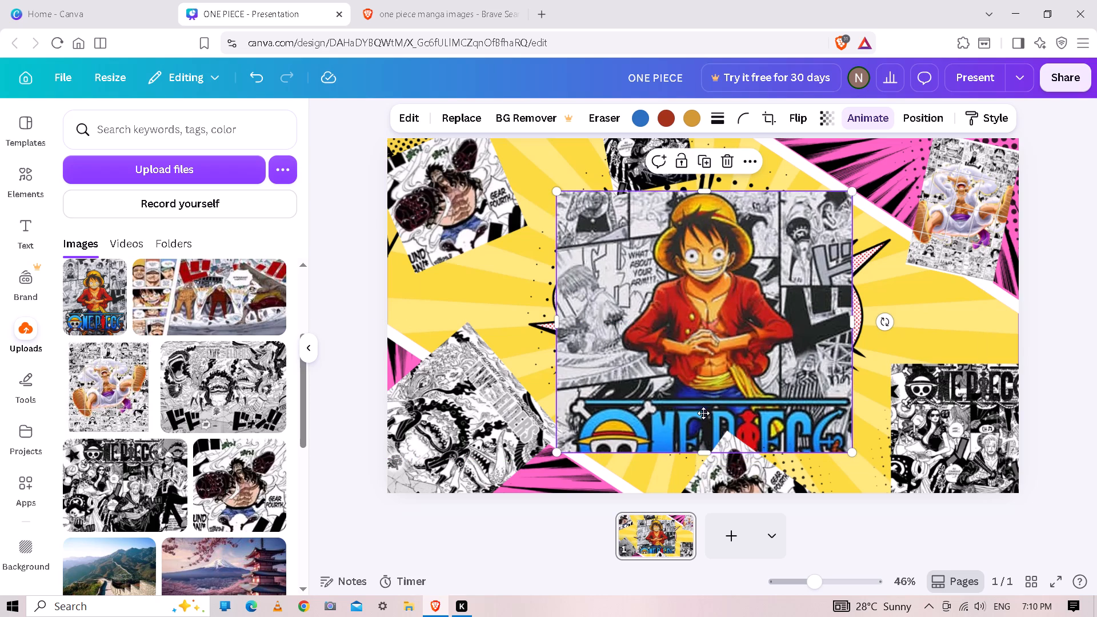
pyautogui.moveTo(703, 413); pyautogui.dragTo(707, 404)
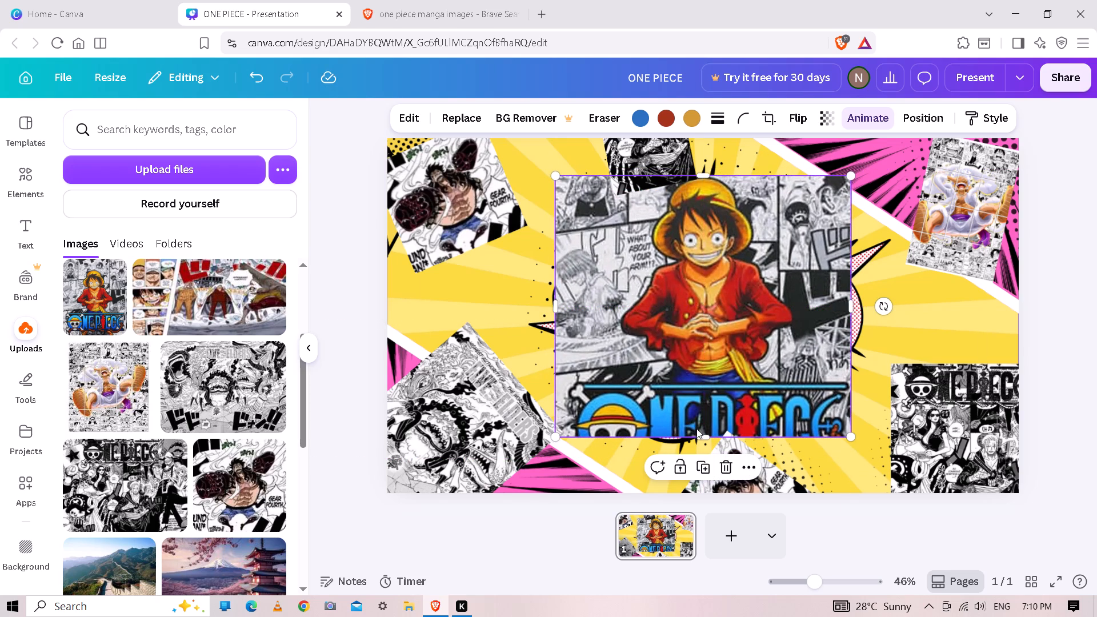
# Extend the central Luffy picture downward to about 967 high, including its full ONE PIECE logo, and move it up to the slide's middle.
pyautogui.moveTo(700, 434); pyautogui.dragTo(700, 435)
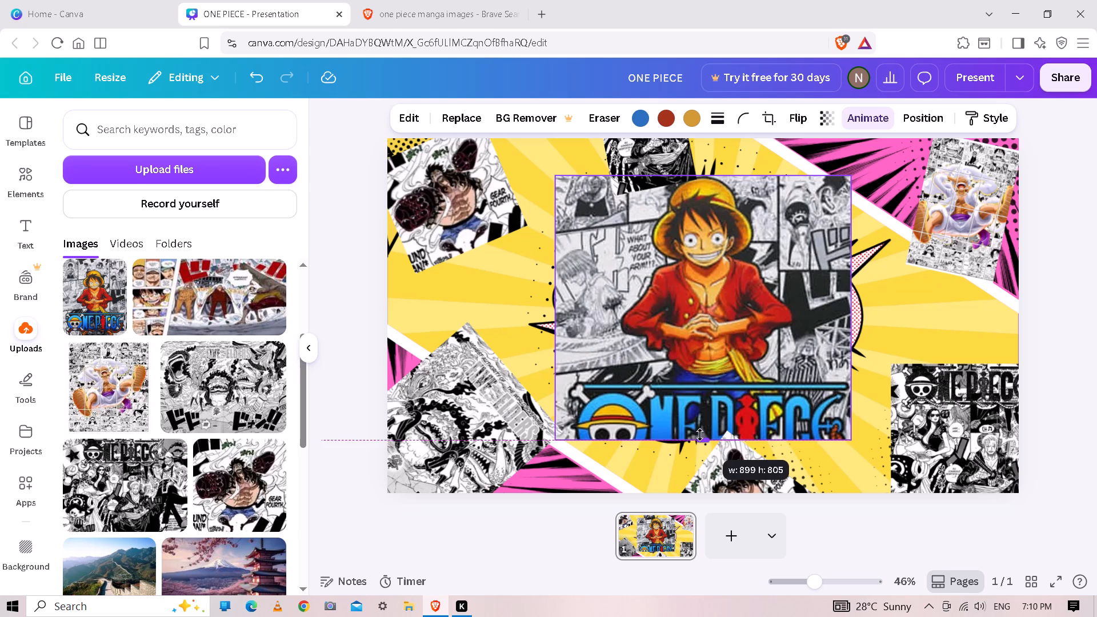
pyautogui.moveTo(700, 435); pyautogui.dragTo(700, 472)
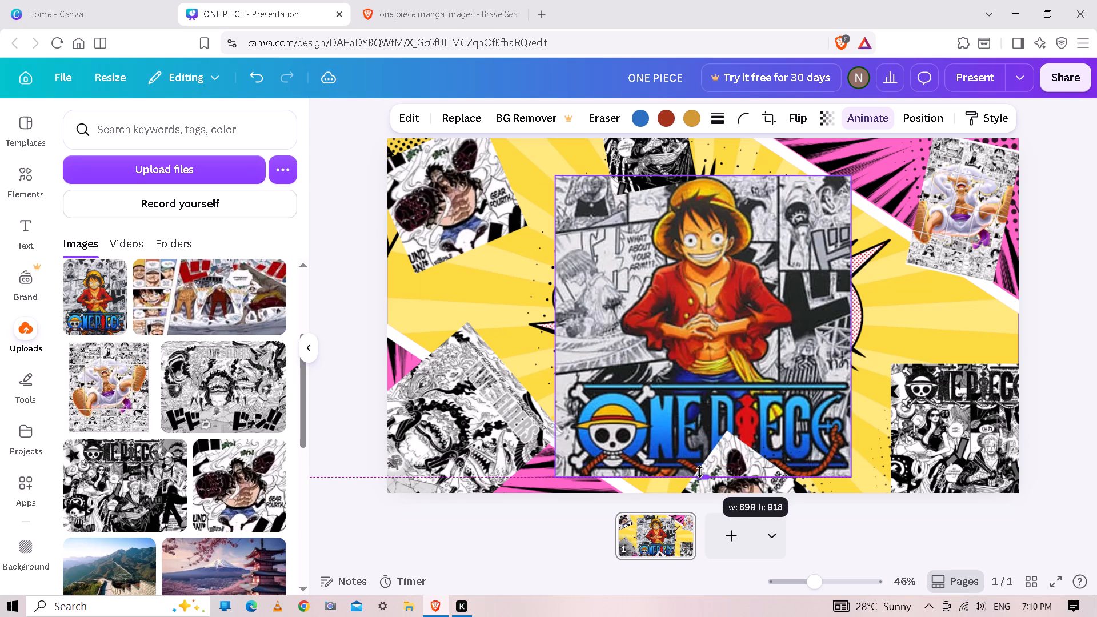
pyautogui.moveTo(700, 472); pyautogui.dragTo(700, 489)
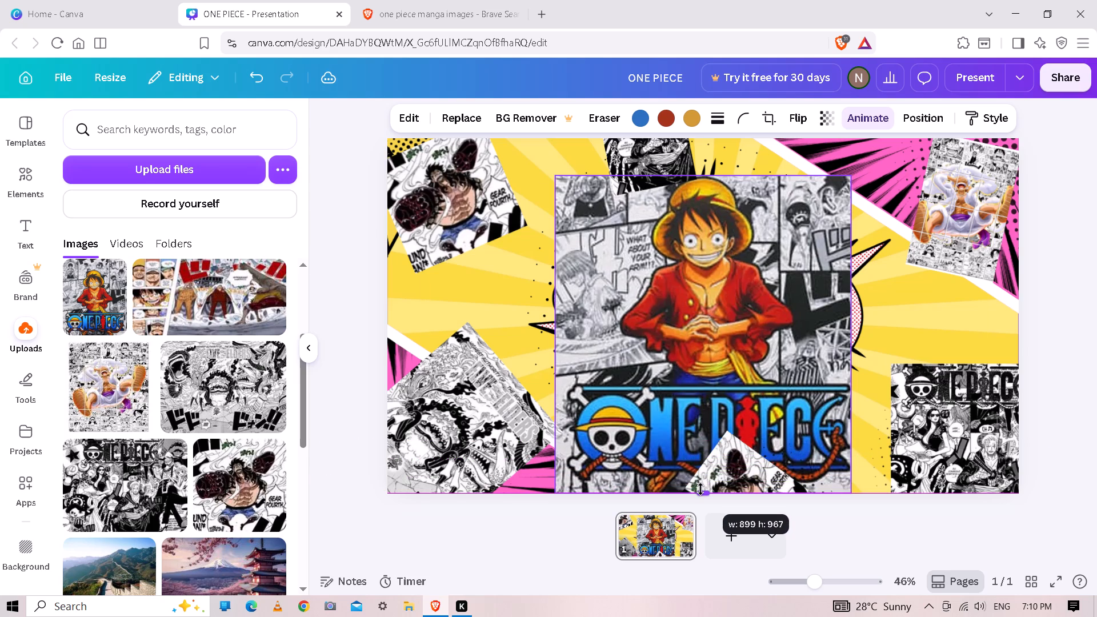
pyautogui.moveTo(700, 489); pyautogui.dragTo(700, 487)
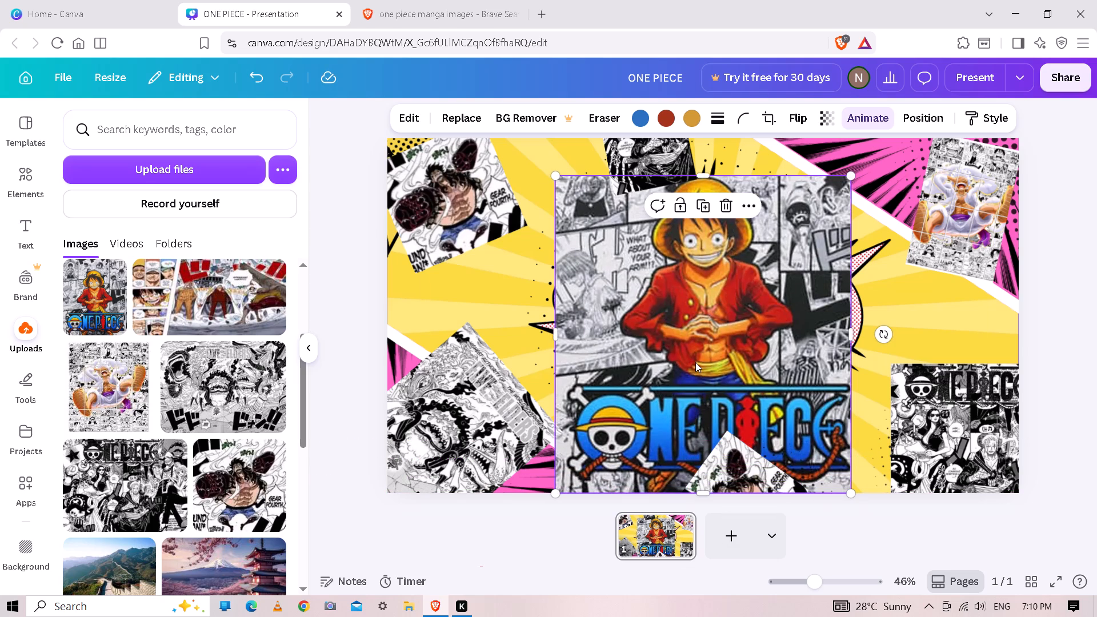
pyautogui.moveTo(695, 362); pyautogui.dragTo(700, 326)
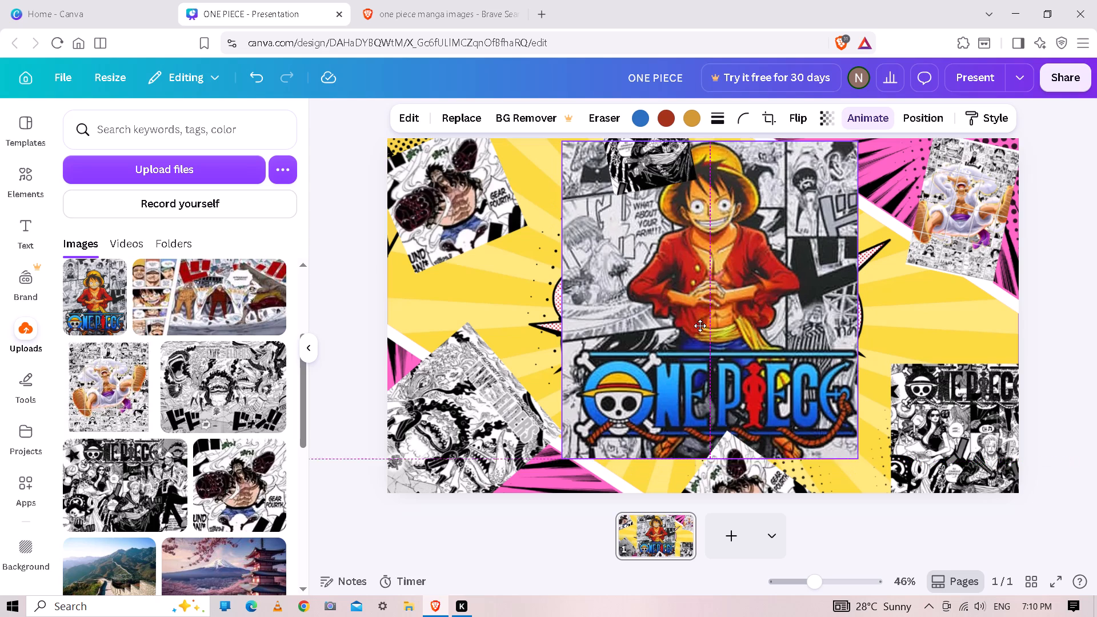
pyautogui.moveTo(700, 326); pyautogui.dragTo(688, 335)
pyautogui.click(515, 311)
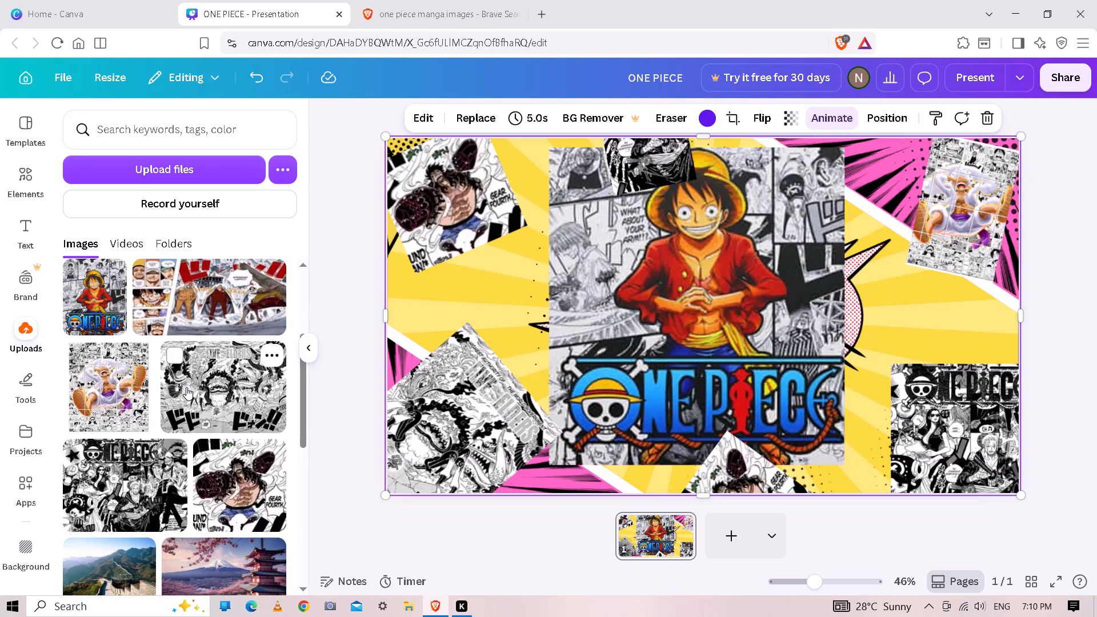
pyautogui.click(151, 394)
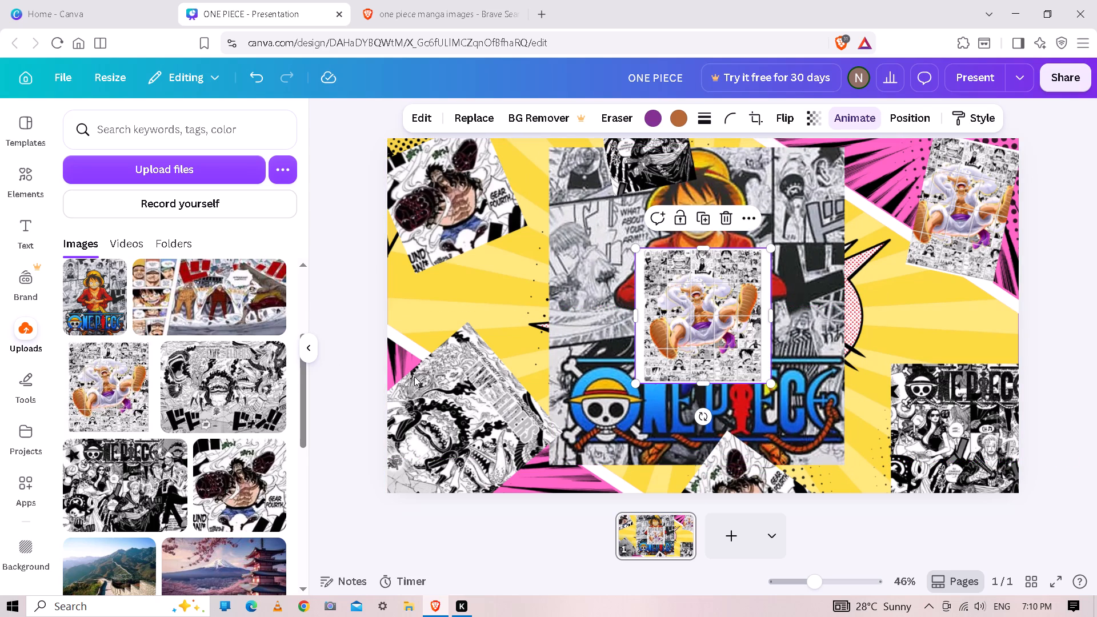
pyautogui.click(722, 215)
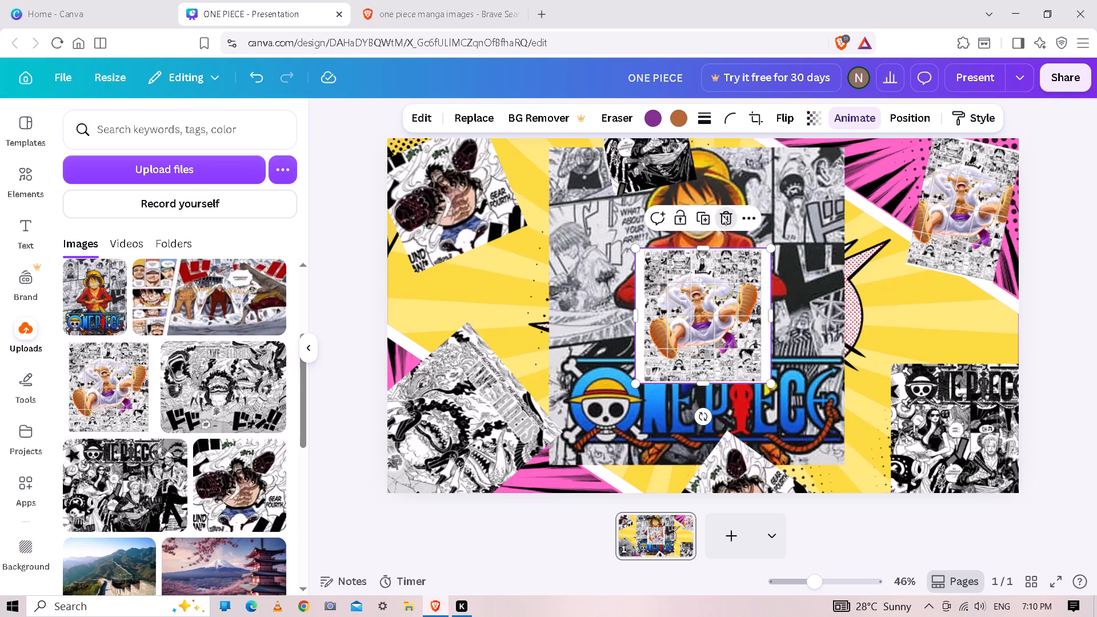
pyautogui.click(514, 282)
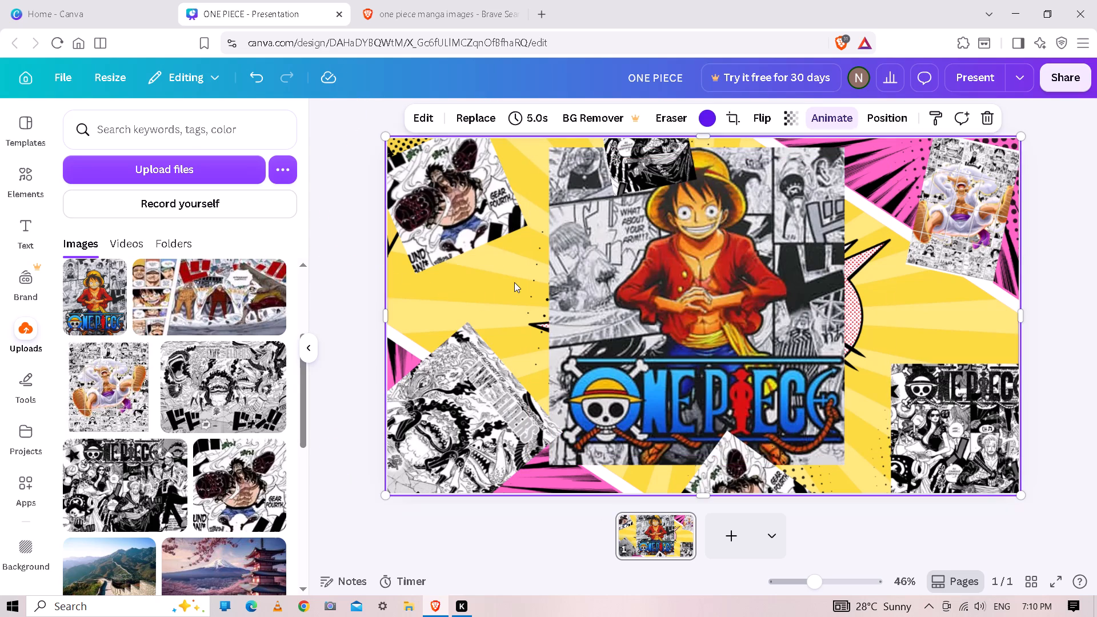
# Replace the slide's yellow comic background image with the uploaded white-haired Gear 5 Luffy manga picture.
pyautogui.click(477, 127)
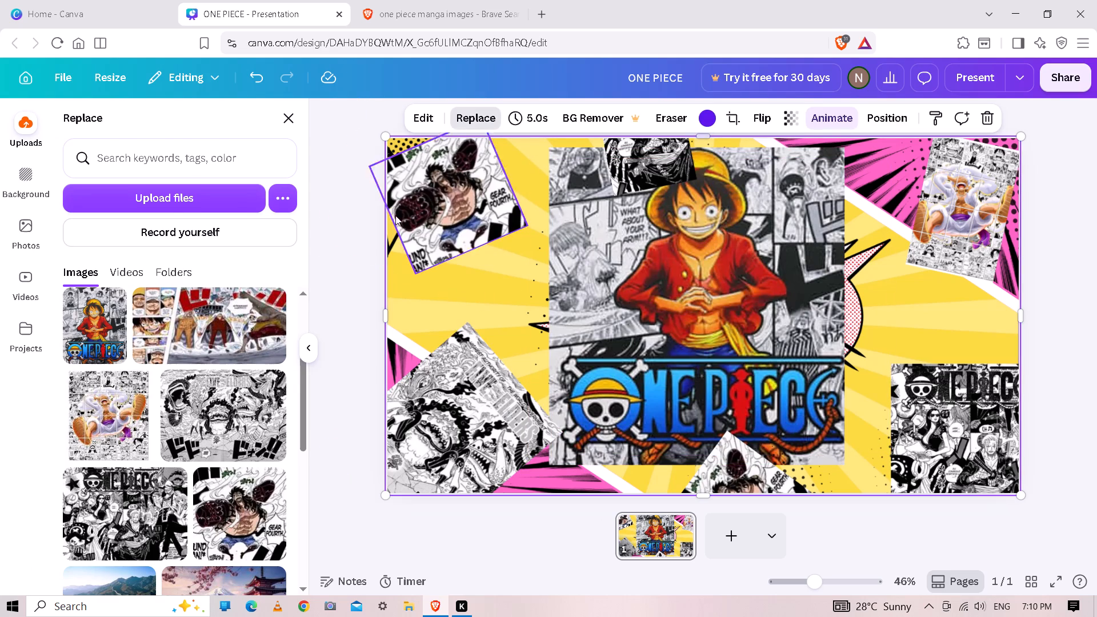
pyautogui.click(117, 395)
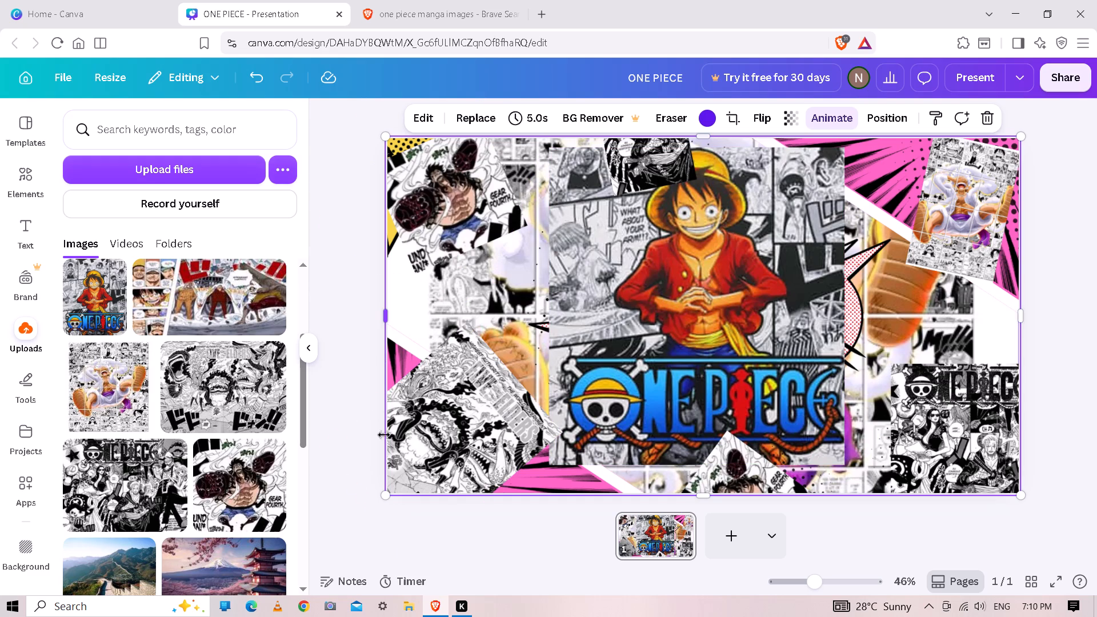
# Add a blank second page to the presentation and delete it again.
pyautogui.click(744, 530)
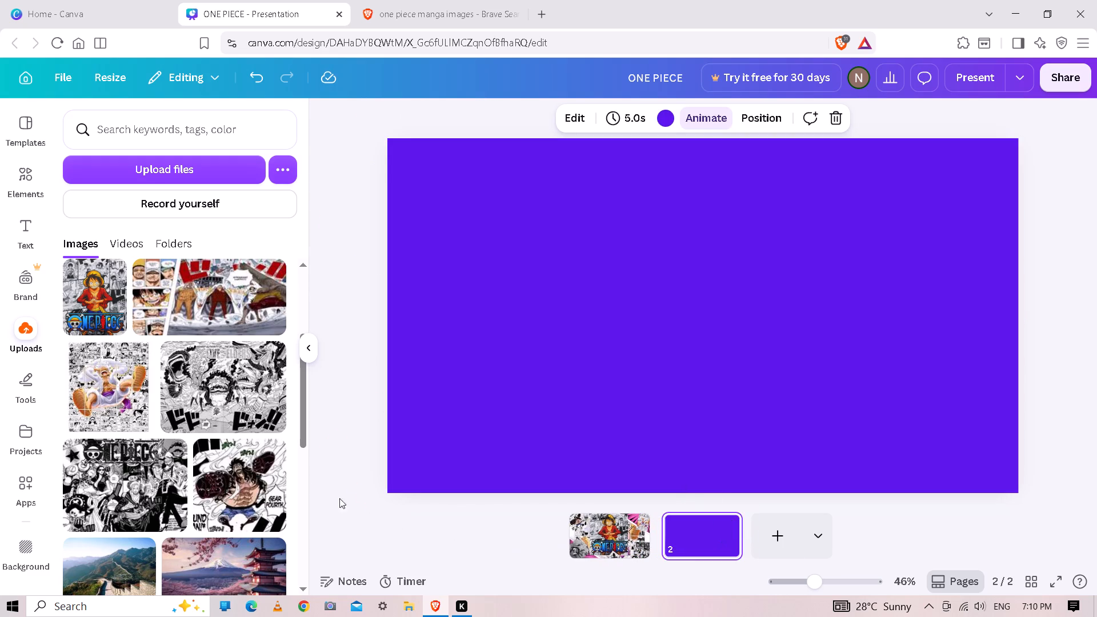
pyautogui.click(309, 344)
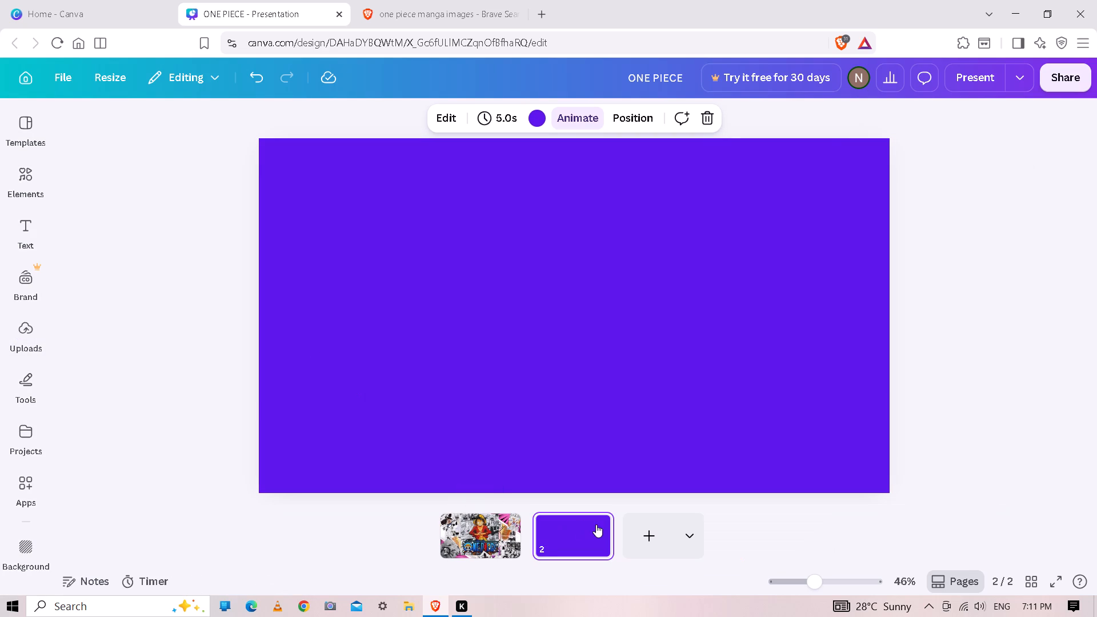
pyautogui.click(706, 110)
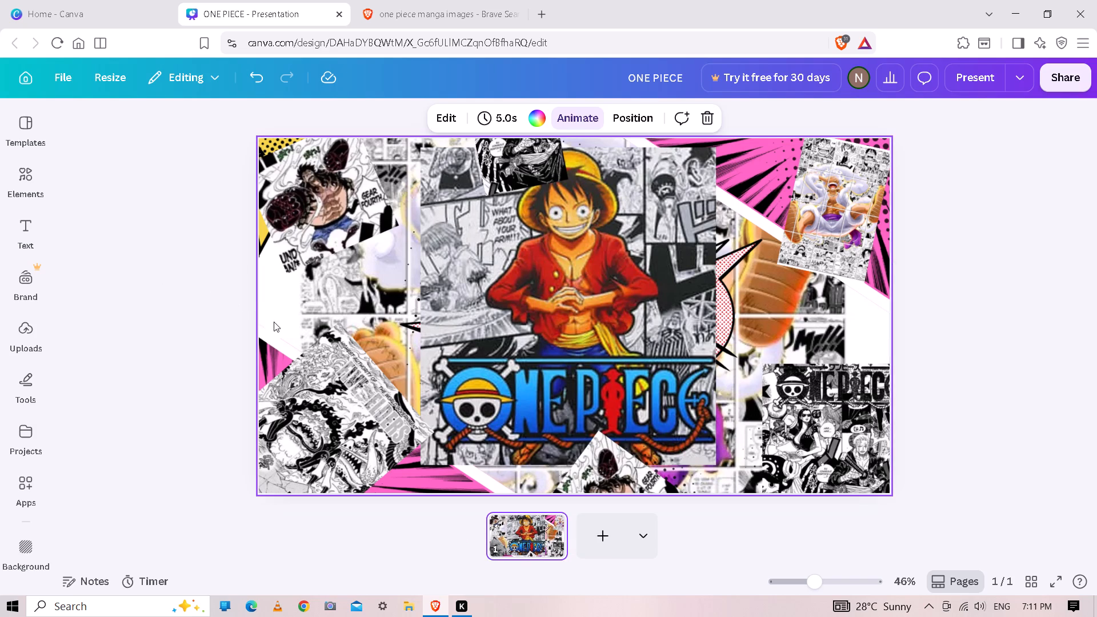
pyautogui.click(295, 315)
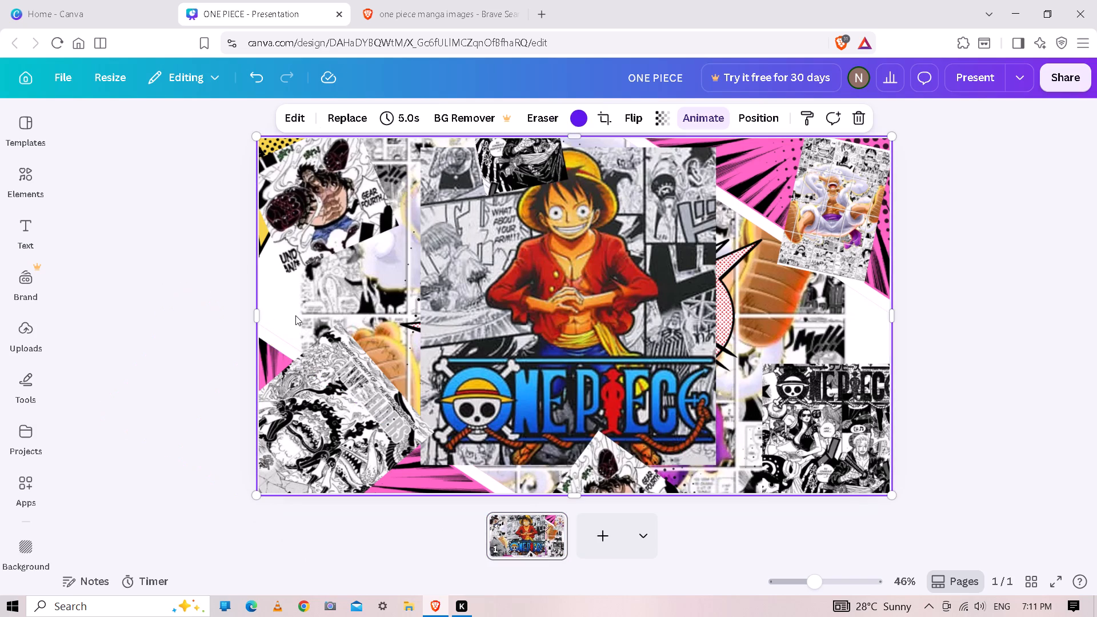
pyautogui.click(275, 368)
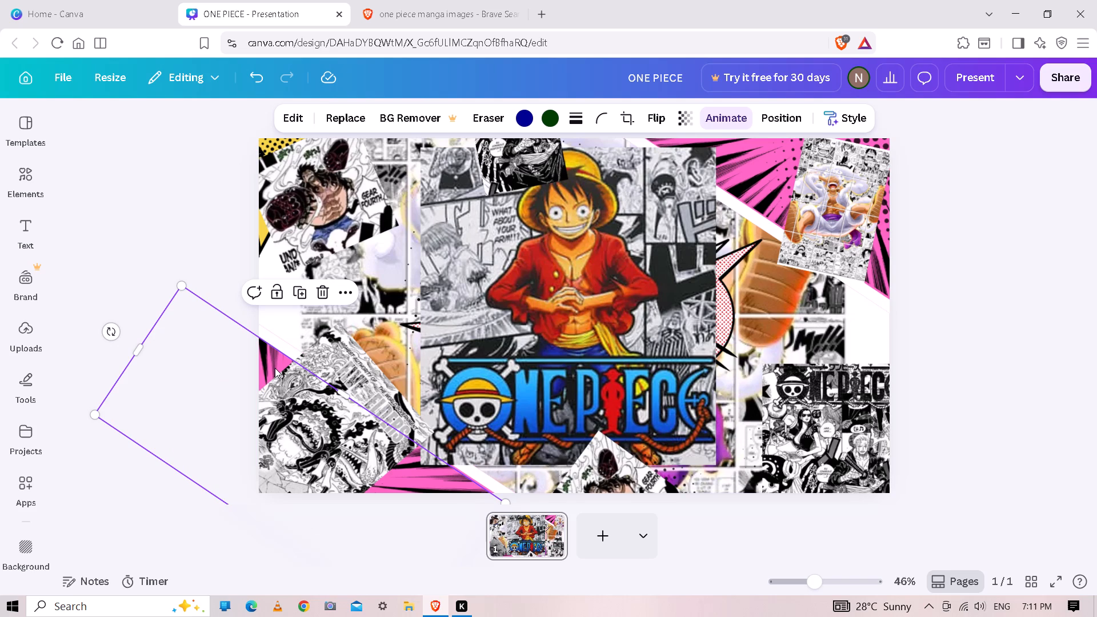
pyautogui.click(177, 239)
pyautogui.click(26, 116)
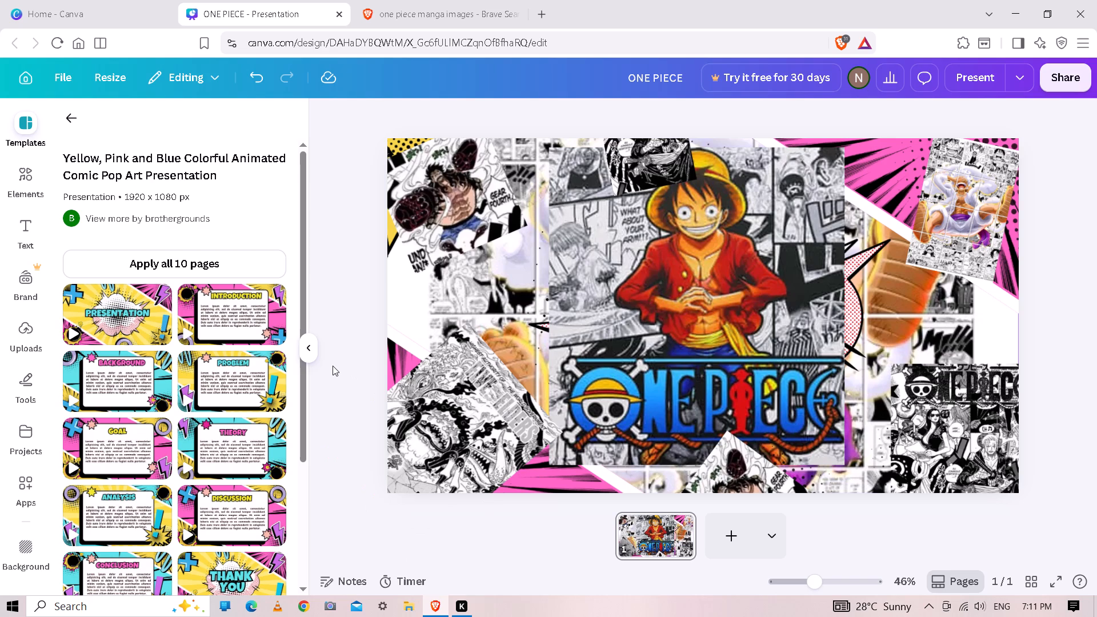
# Reload the ONE PIECE design page and close all browser tabs: the design, the manga image search and the Canva home page.
pyautogui.hotkey('ctrl', 'F5')
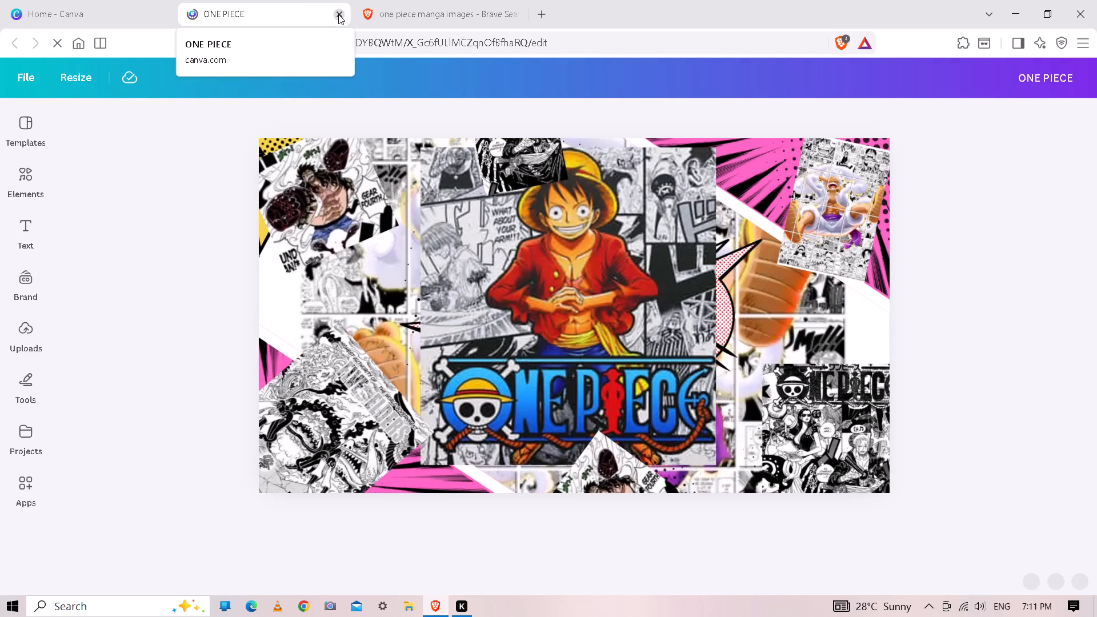
pyautogui.click(338, 14)
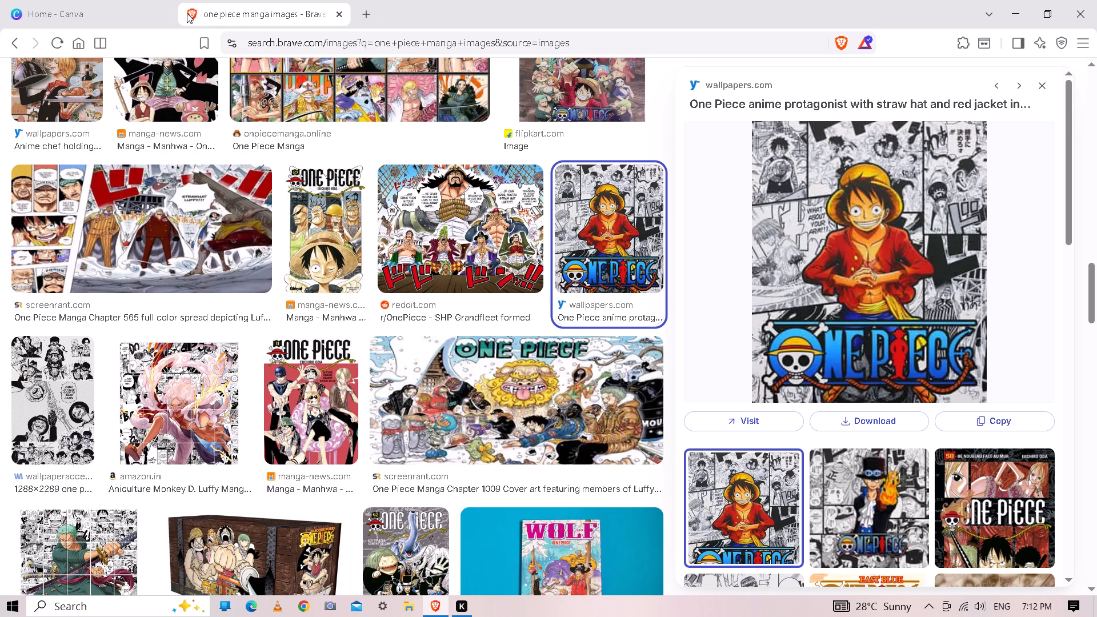
pyautogui.click(337, 17)
pyautogui.click(162, 11)
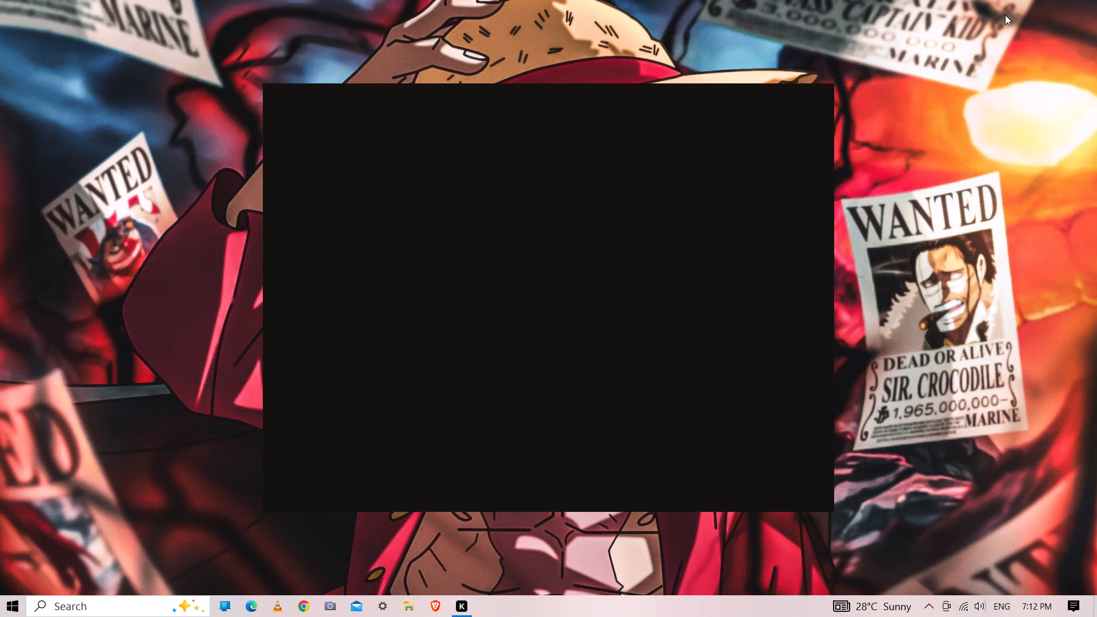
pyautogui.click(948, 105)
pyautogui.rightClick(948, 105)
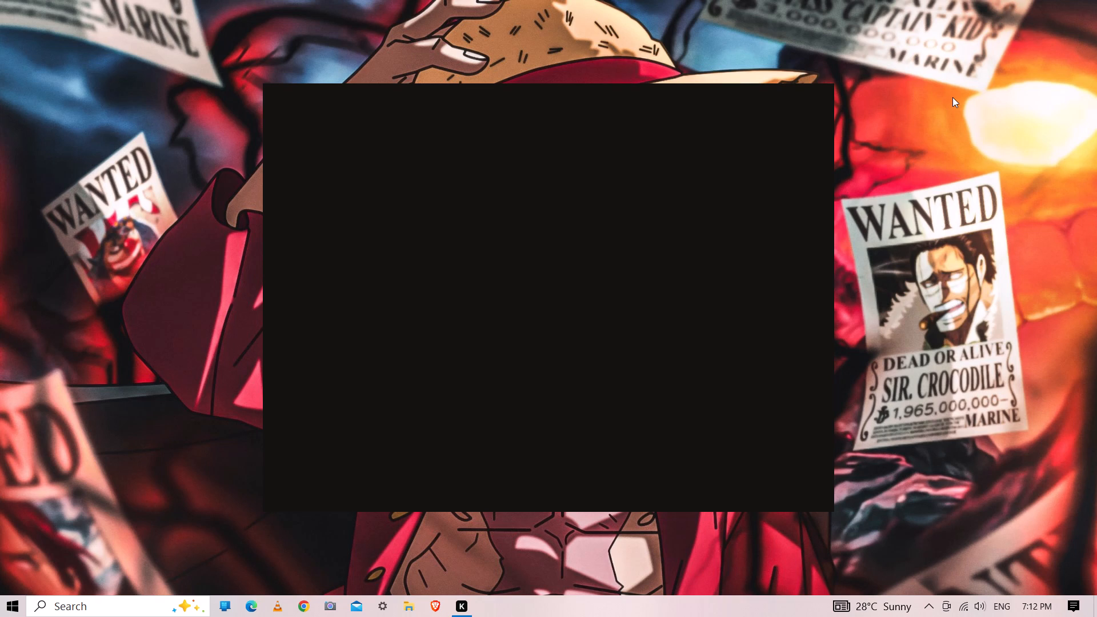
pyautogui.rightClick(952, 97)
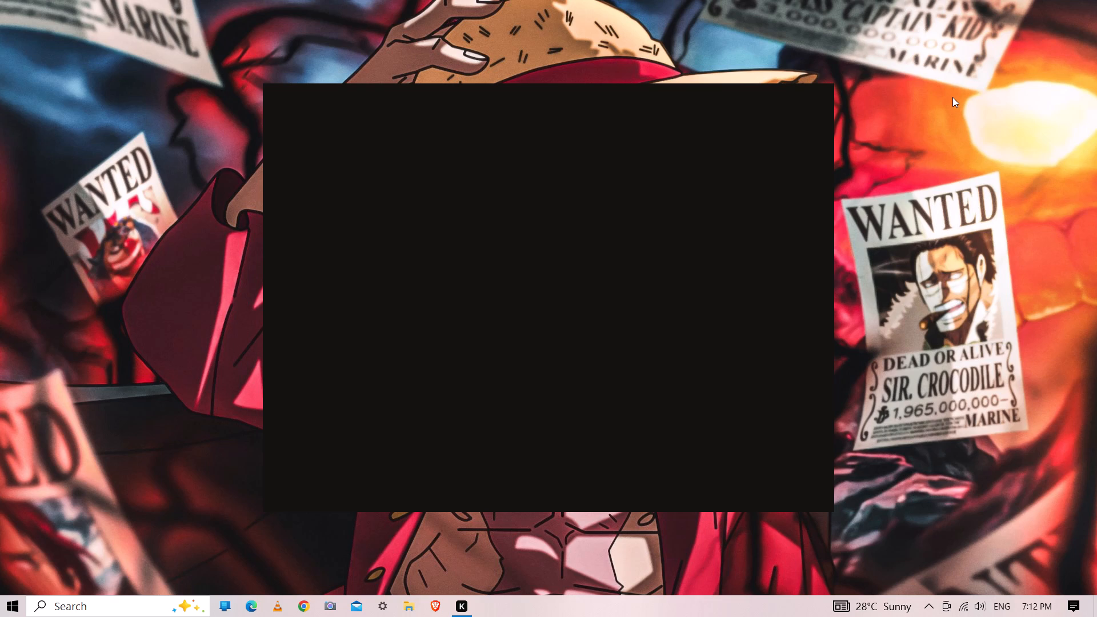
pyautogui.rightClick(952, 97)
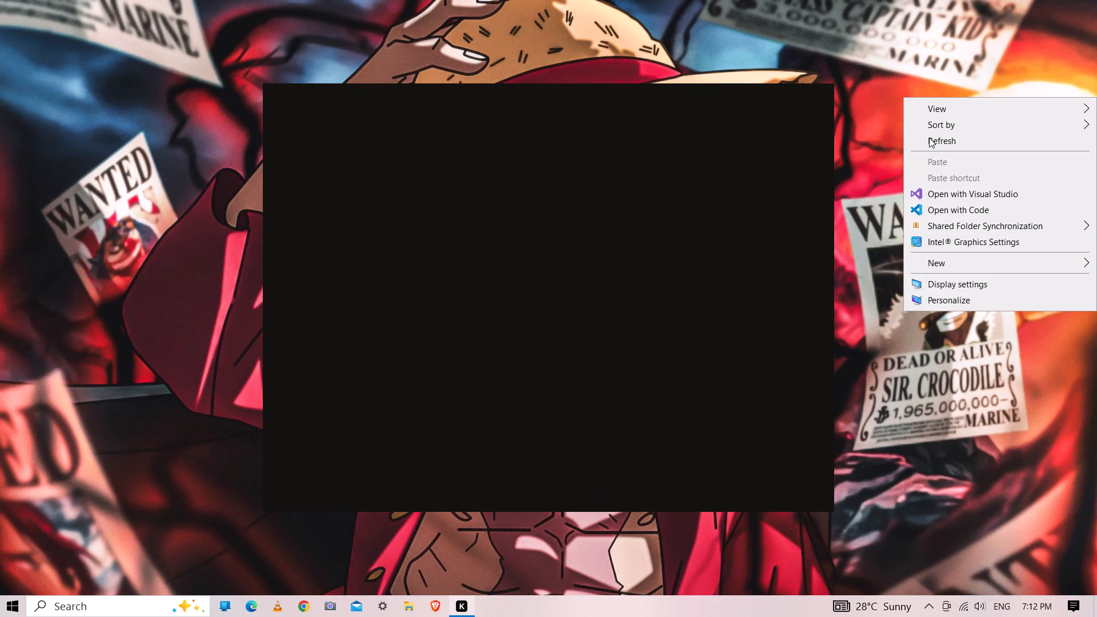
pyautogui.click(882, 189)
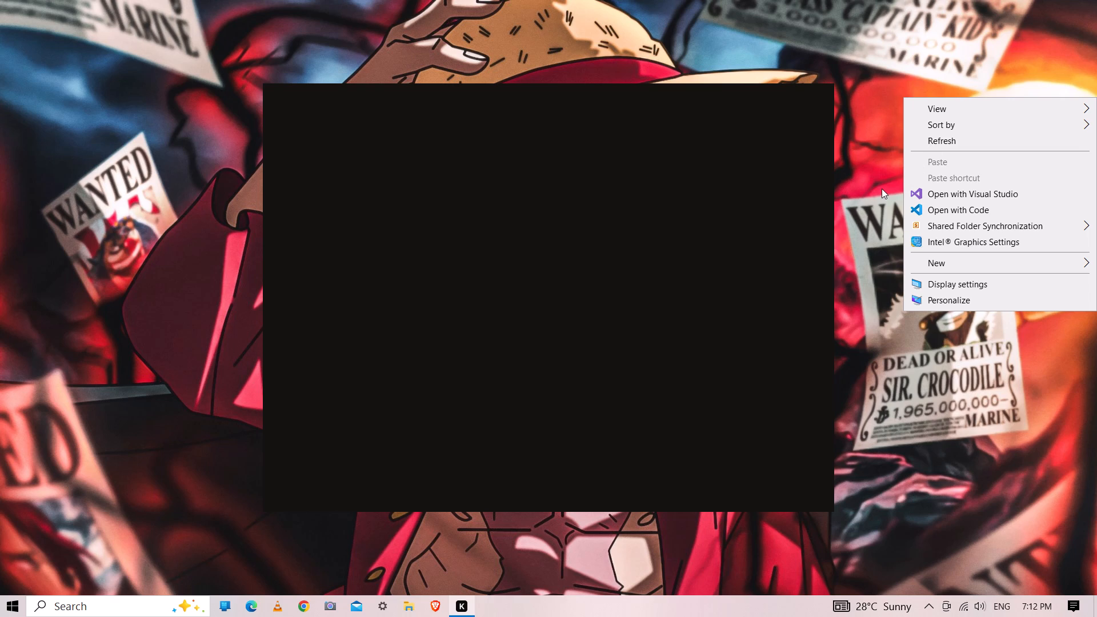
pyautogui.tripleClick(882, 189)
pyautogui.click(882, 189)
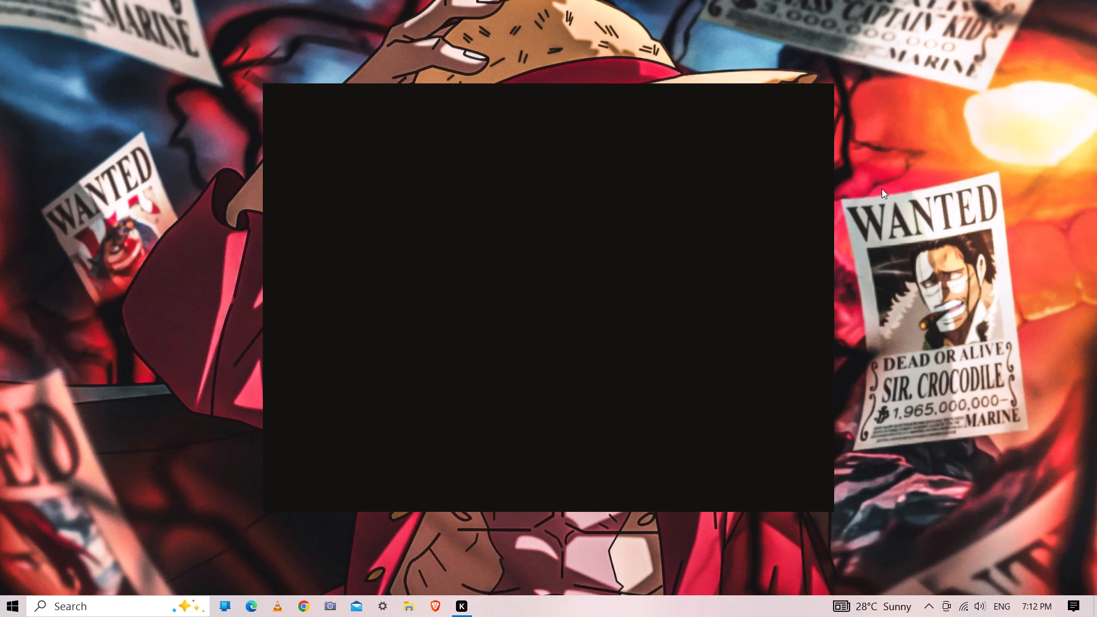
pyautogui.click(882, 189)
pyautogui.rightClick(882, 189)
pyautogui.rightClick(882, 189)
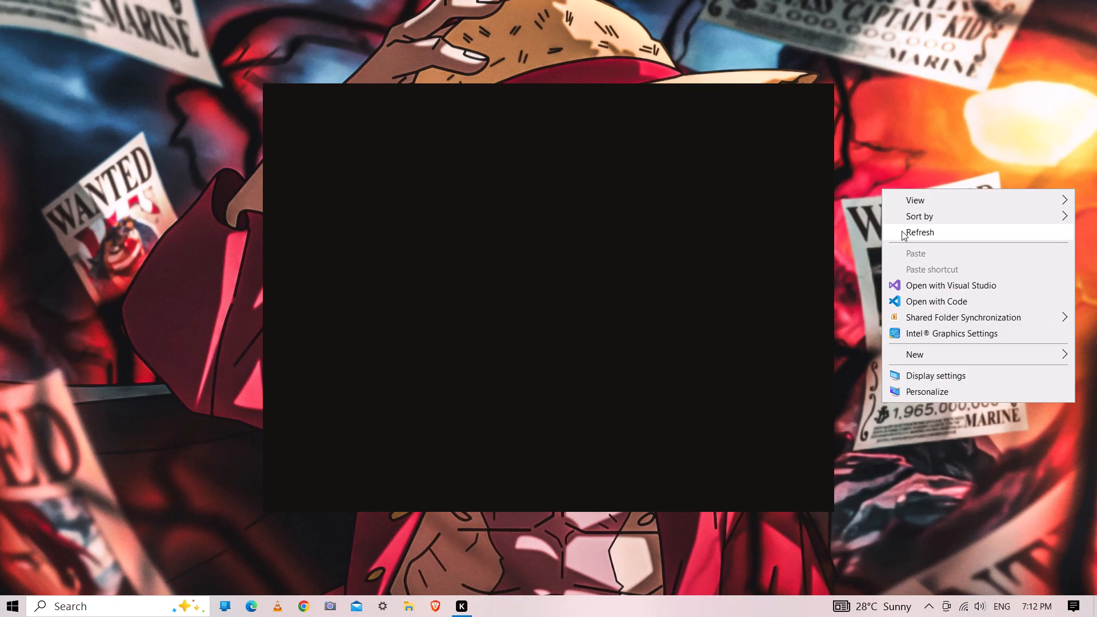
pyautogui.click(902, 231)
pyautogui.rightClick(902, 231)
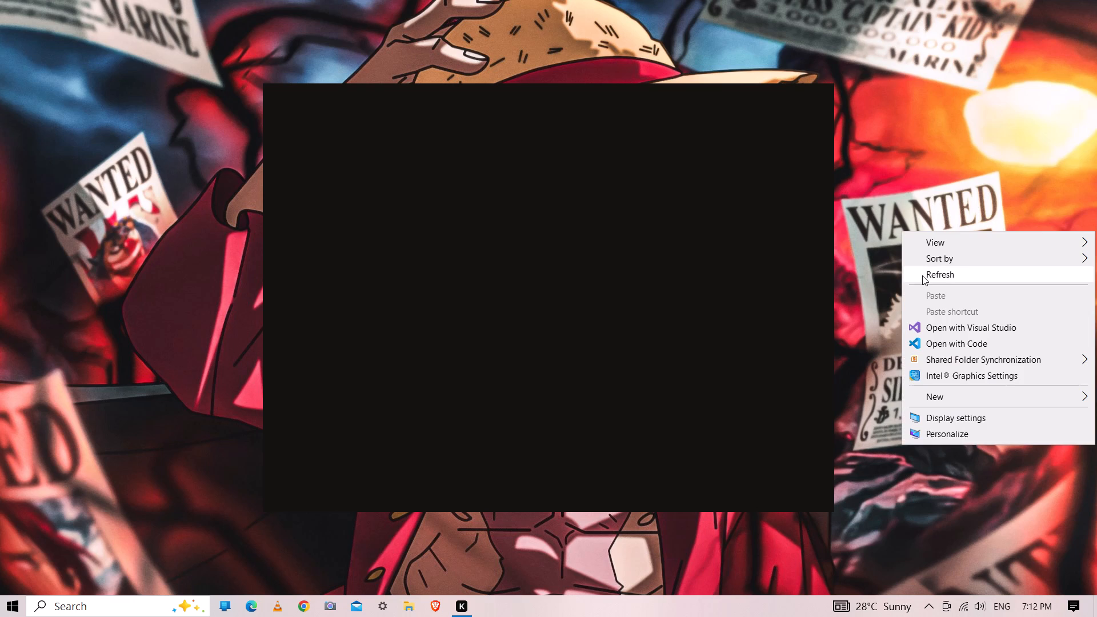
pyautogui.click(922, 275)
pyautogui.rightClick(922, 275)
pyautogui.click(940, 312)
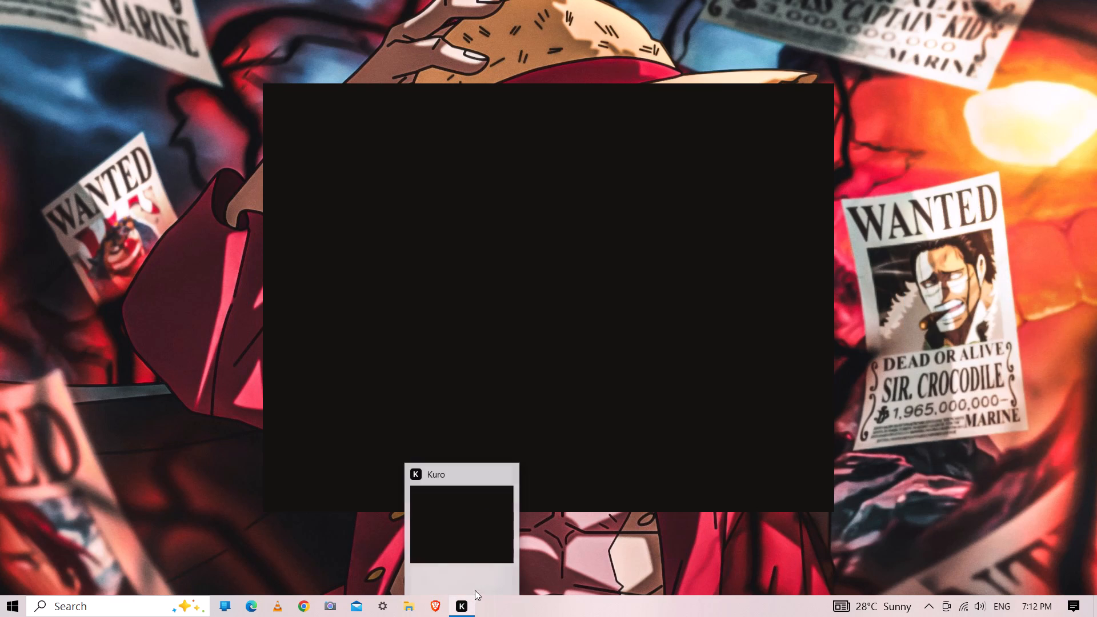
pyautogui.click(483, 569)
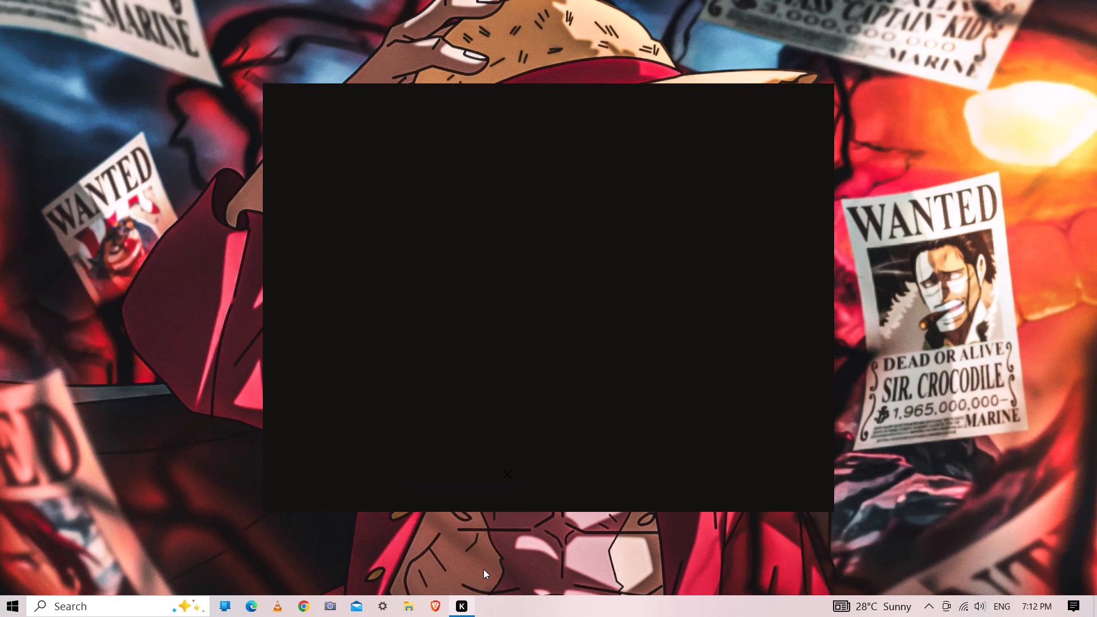